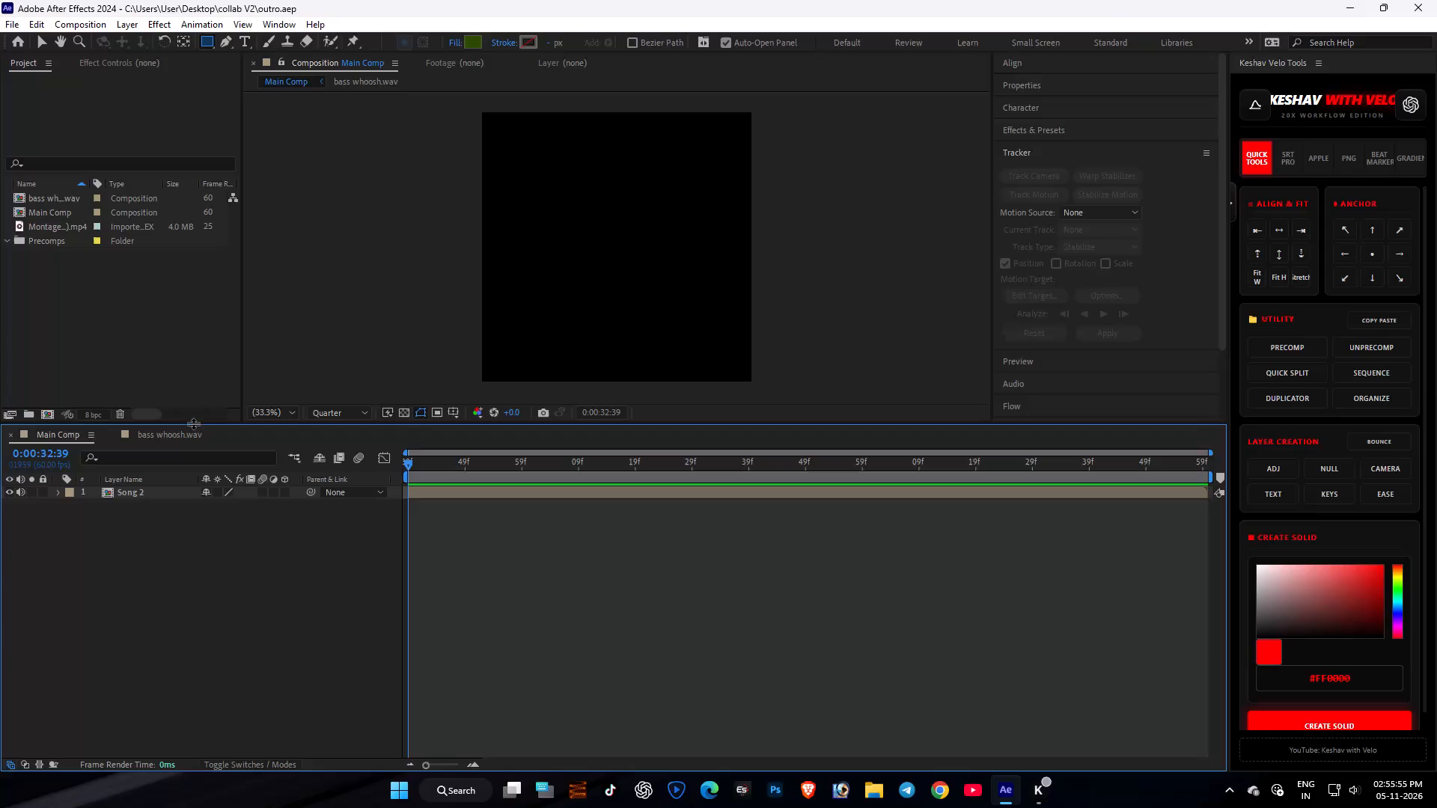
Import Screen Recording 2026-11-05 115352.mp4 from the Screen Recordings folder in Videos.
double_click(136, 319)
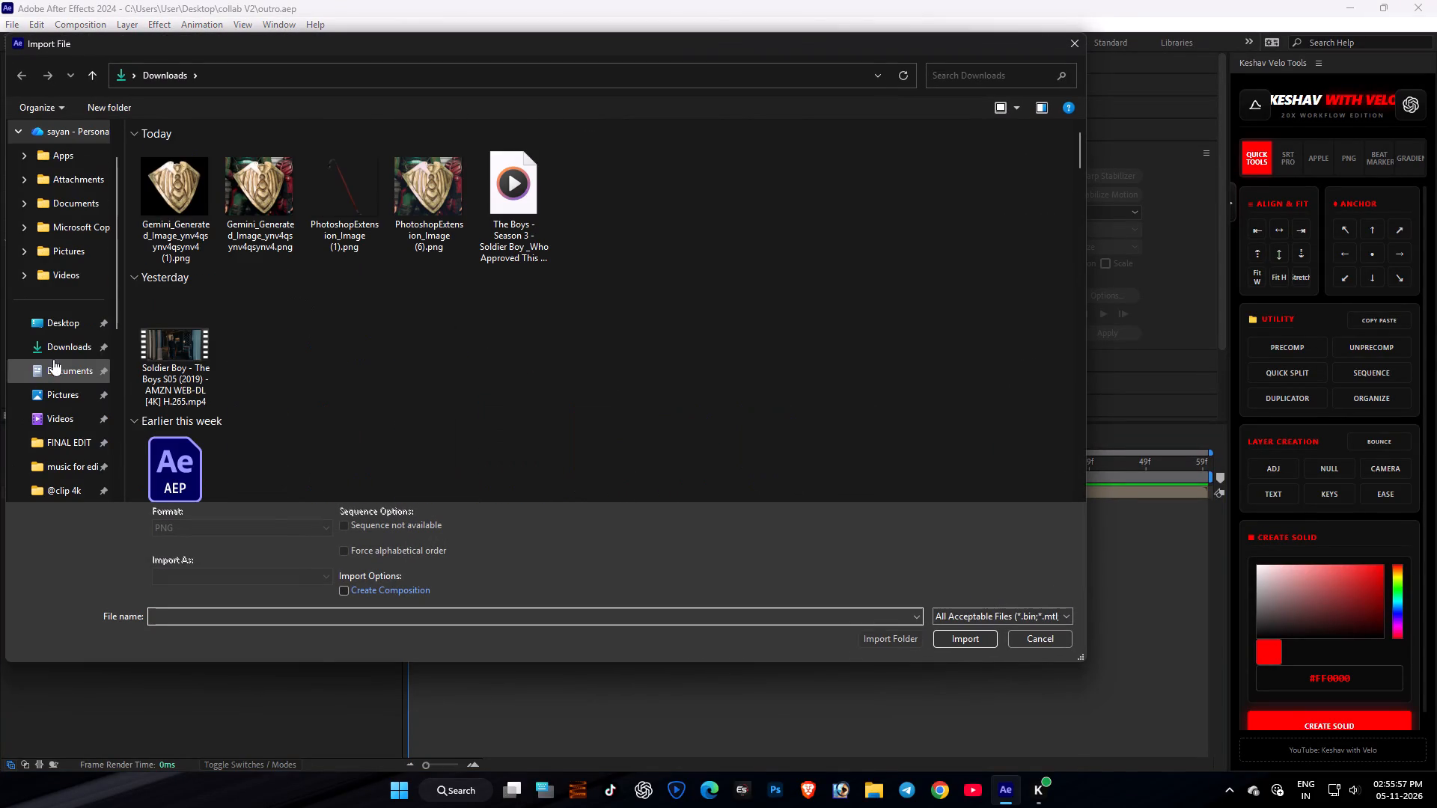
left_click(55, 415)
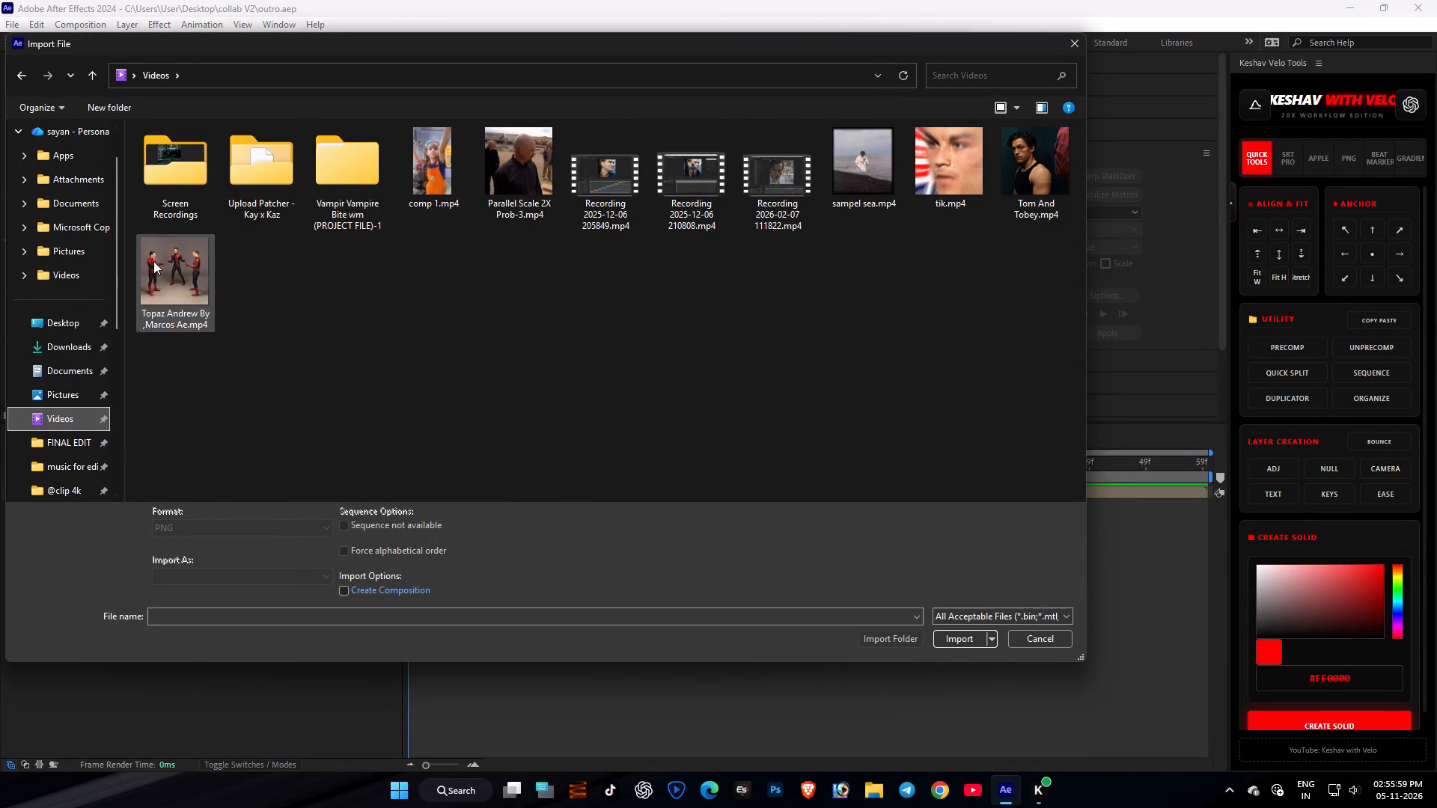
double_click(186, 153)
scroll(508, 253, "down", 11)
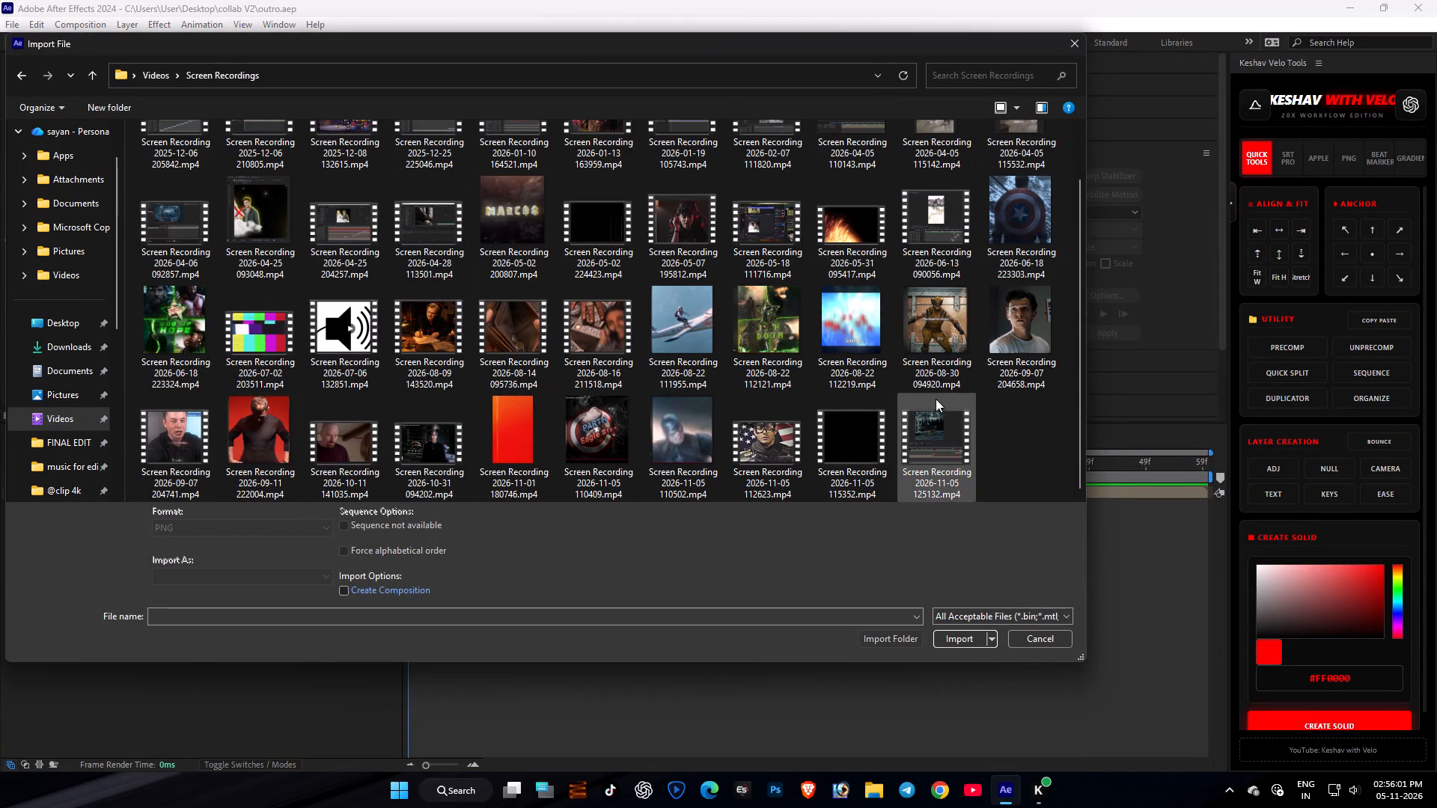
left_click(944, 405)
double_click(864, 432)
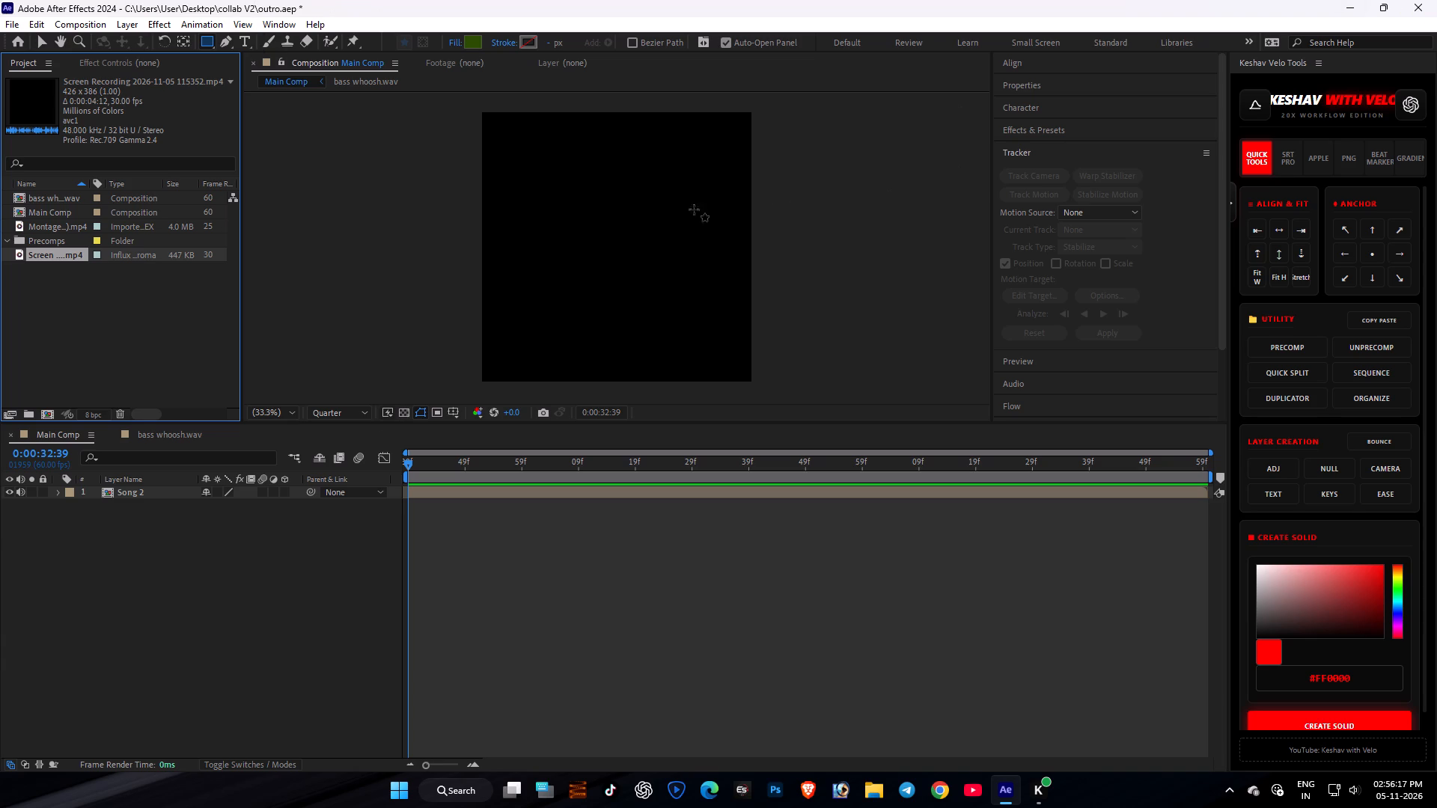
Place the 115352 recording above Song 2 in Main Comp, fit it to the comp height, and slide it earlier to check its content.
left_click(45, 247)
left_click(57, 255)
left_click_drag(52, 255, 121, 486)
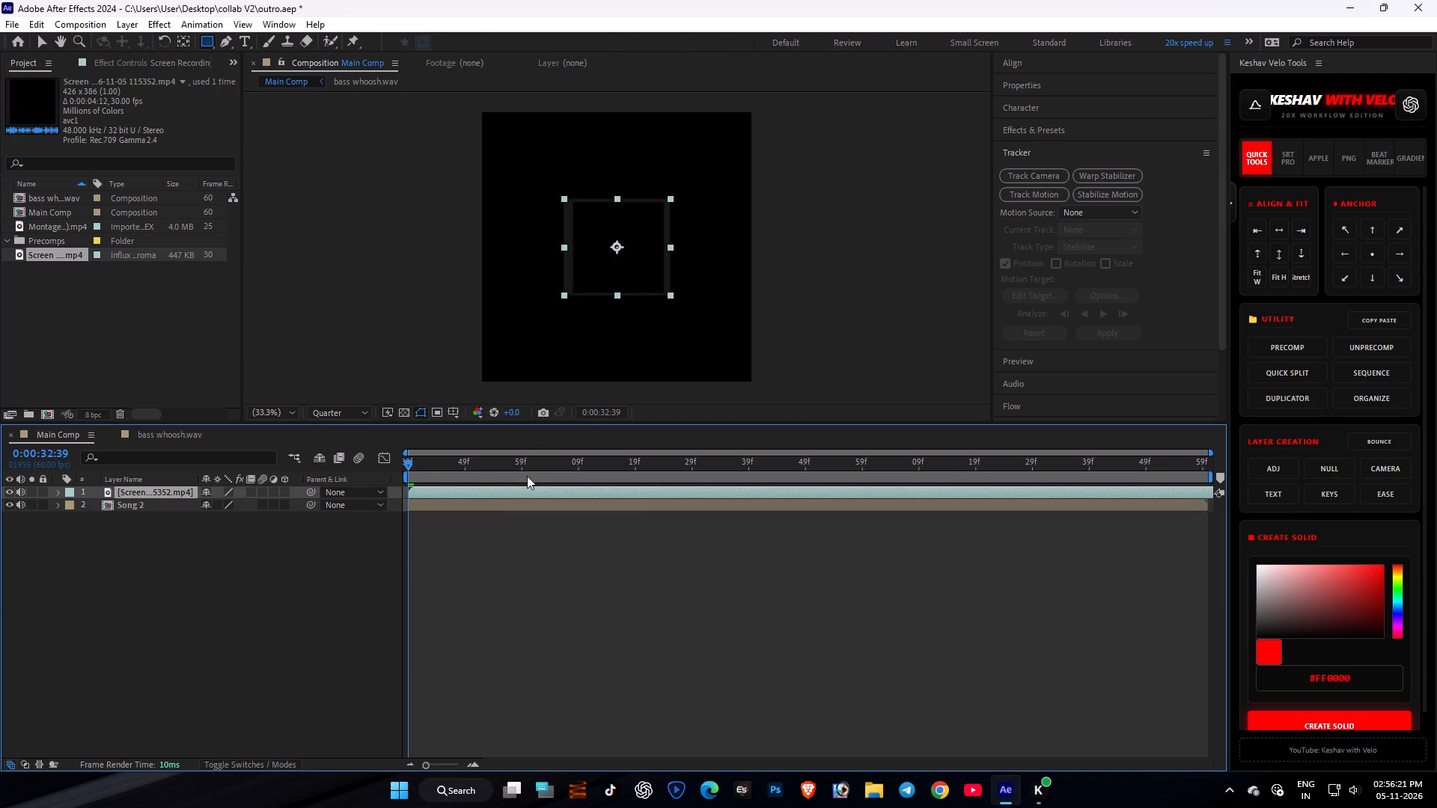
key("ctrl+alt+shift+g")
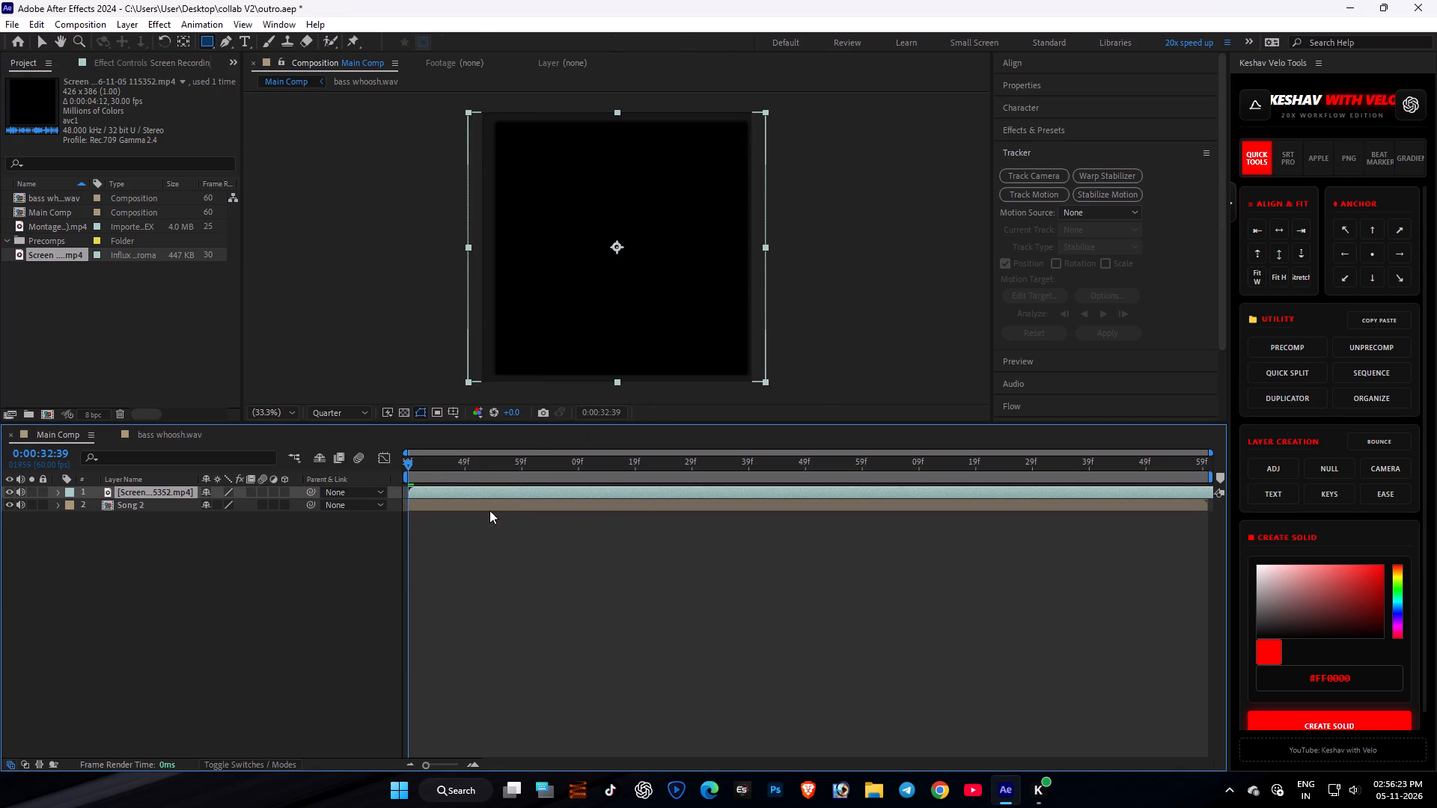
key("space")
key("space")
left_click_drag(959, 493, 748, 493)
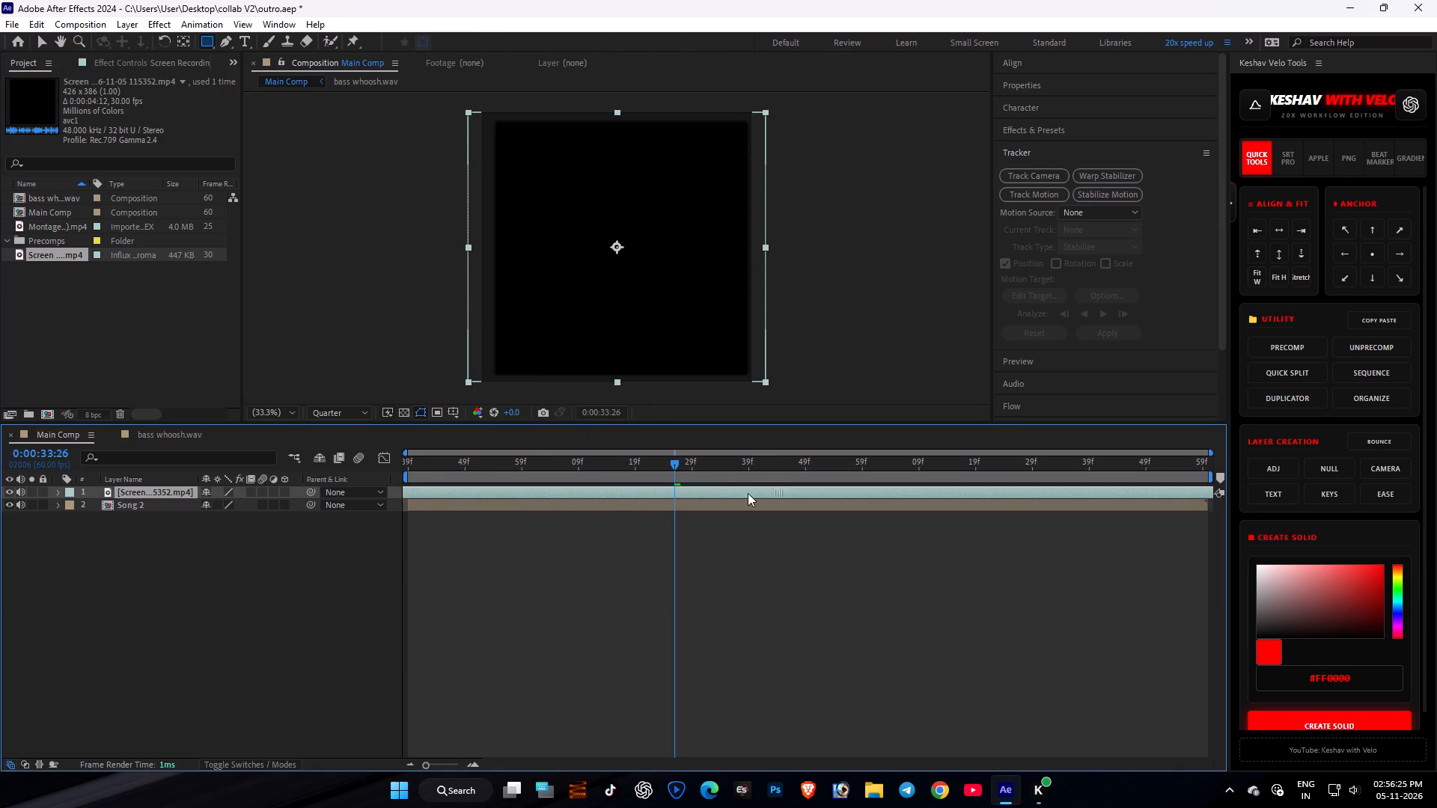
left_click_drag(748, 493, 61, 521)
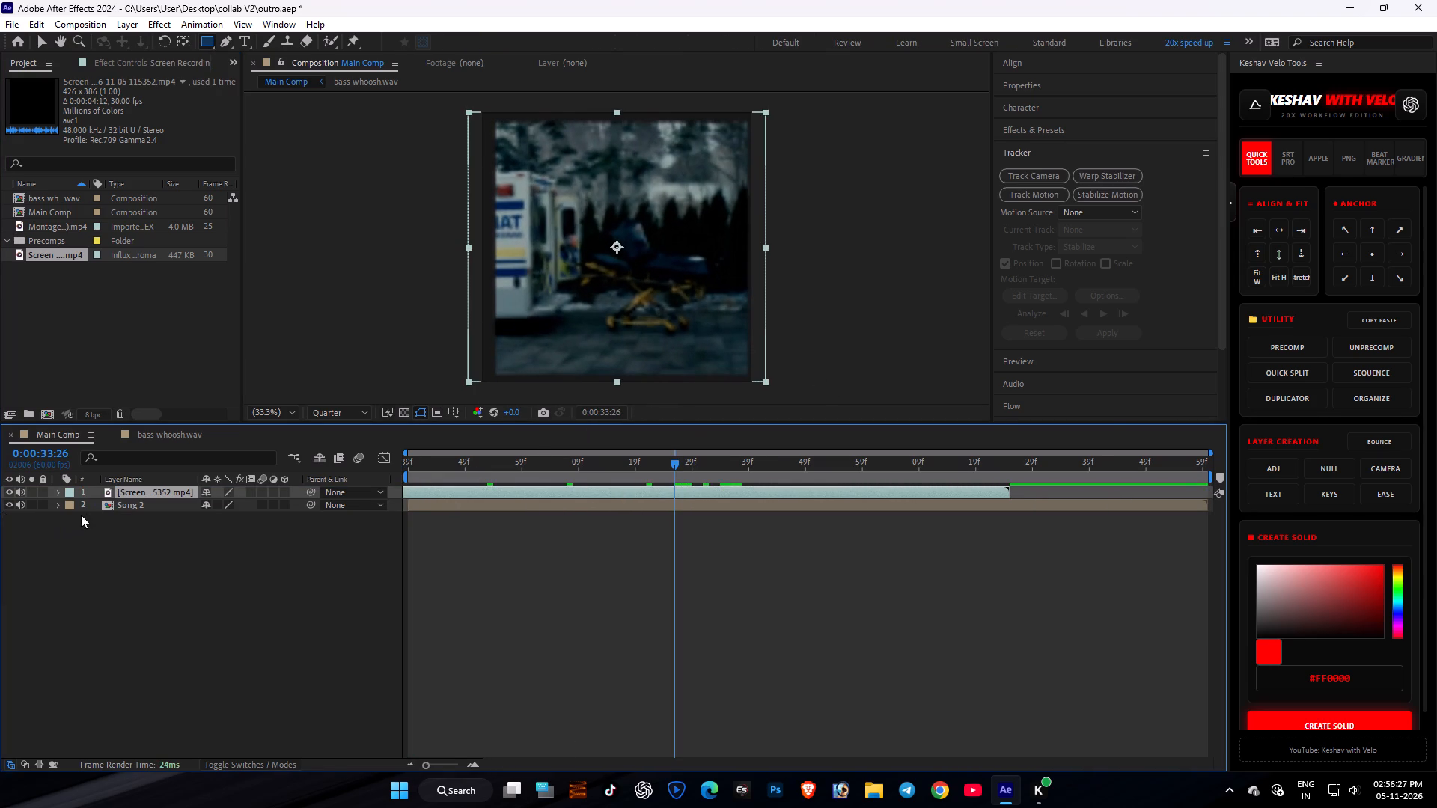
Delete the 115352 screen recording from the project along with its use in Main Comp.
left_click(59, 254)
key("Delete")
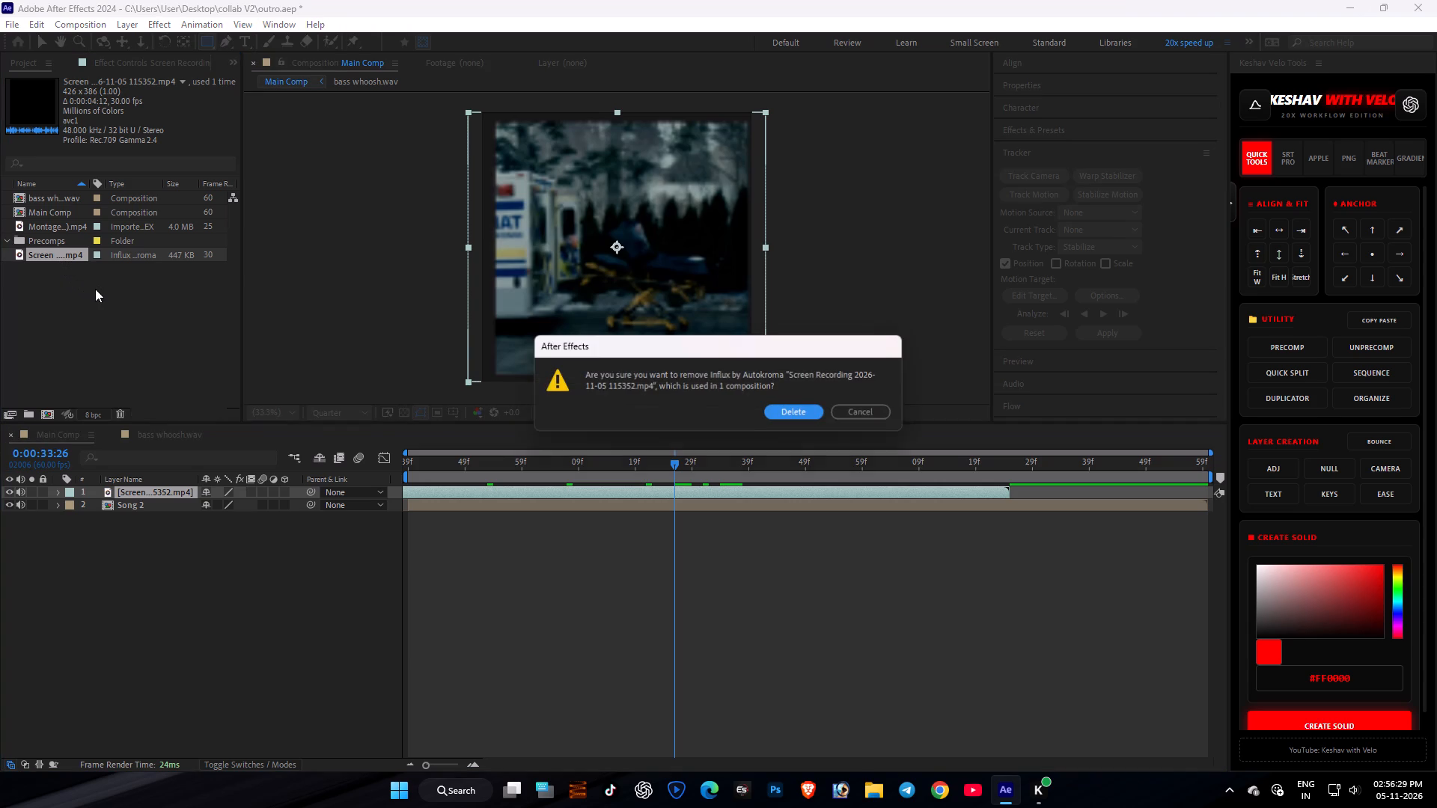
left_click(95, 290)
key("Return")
Import Screen Recording 2026-11-05 110502.mp4 from the Screen Recordings folder.
double_click(135, 297)
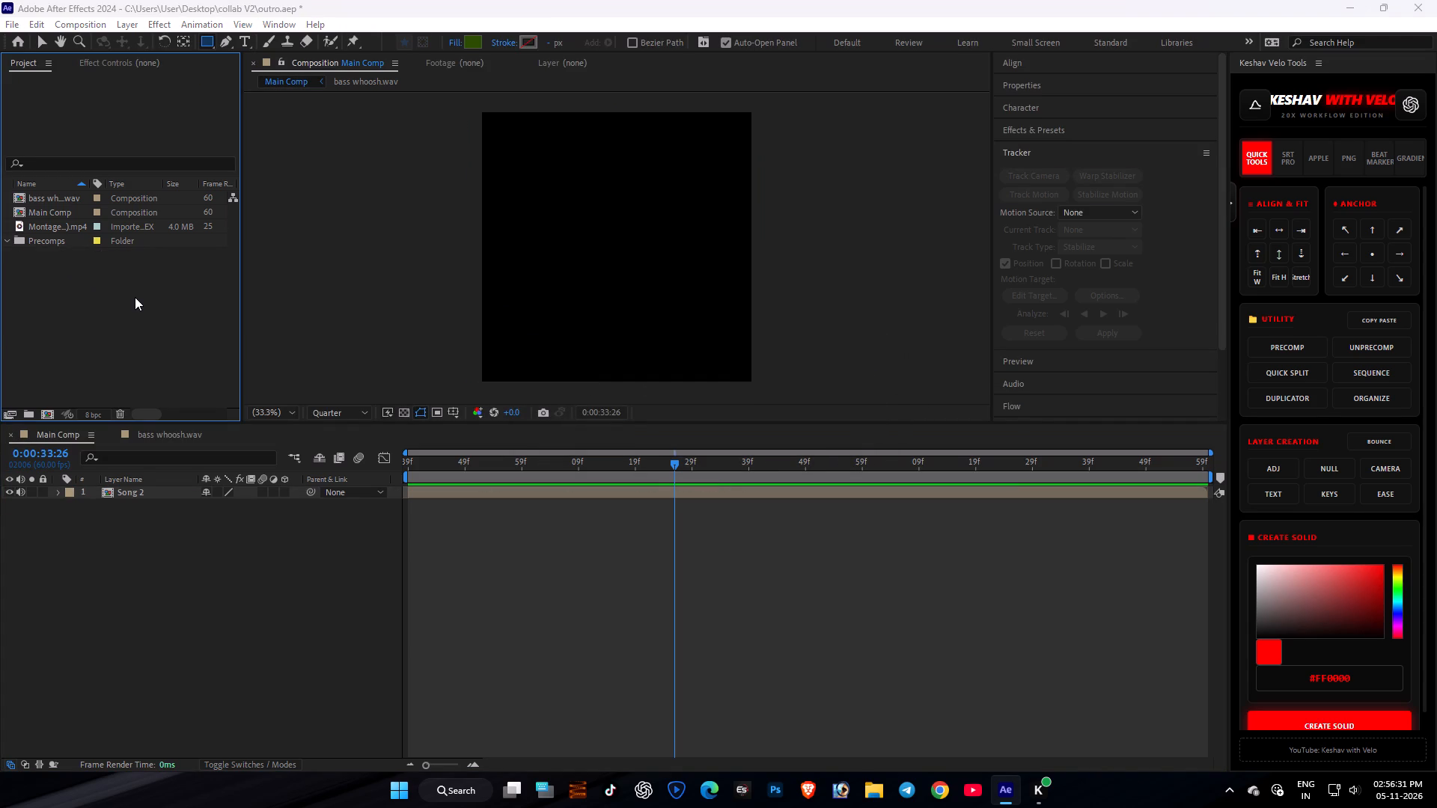
scroll(754, 408, "down", 2)
double_click(689, 413)
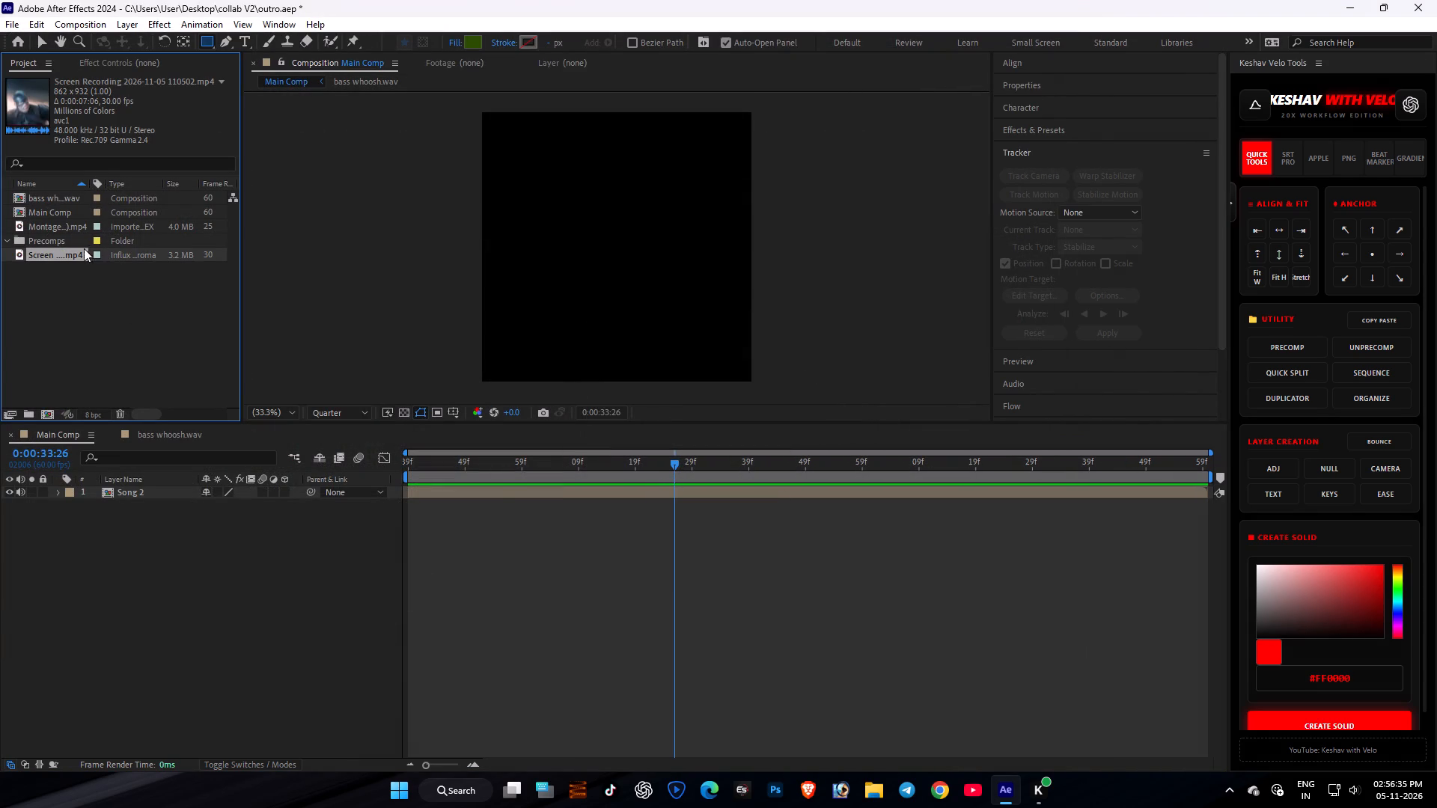
Add the 110502 recording to Main Comp above Song 2 and fit it to the comp height.
left_click_drag(79, 248, 152, 489)
scroll(156, 467, "up", 1)
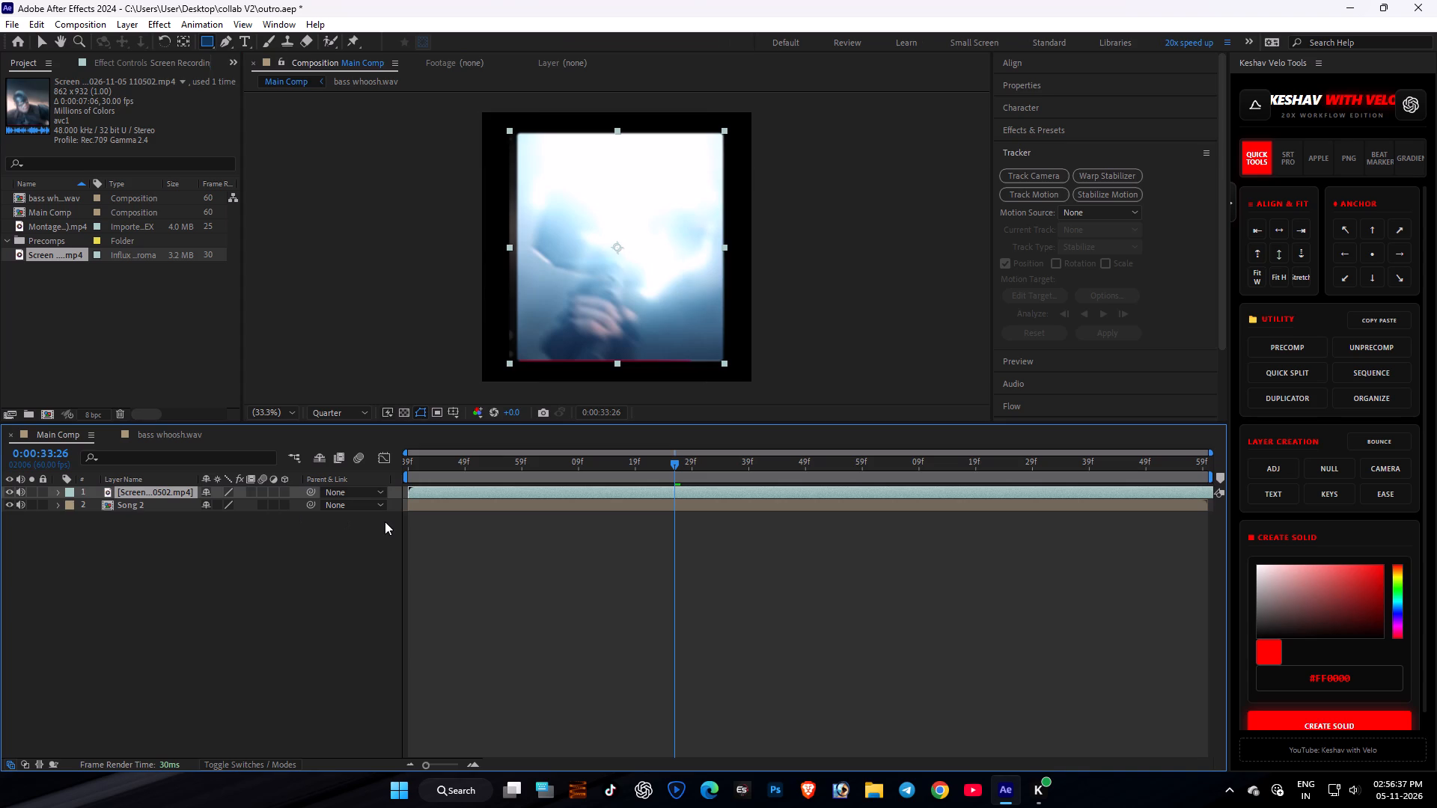
key("ctrl+alt+shift+g")
left_click(608, 493)
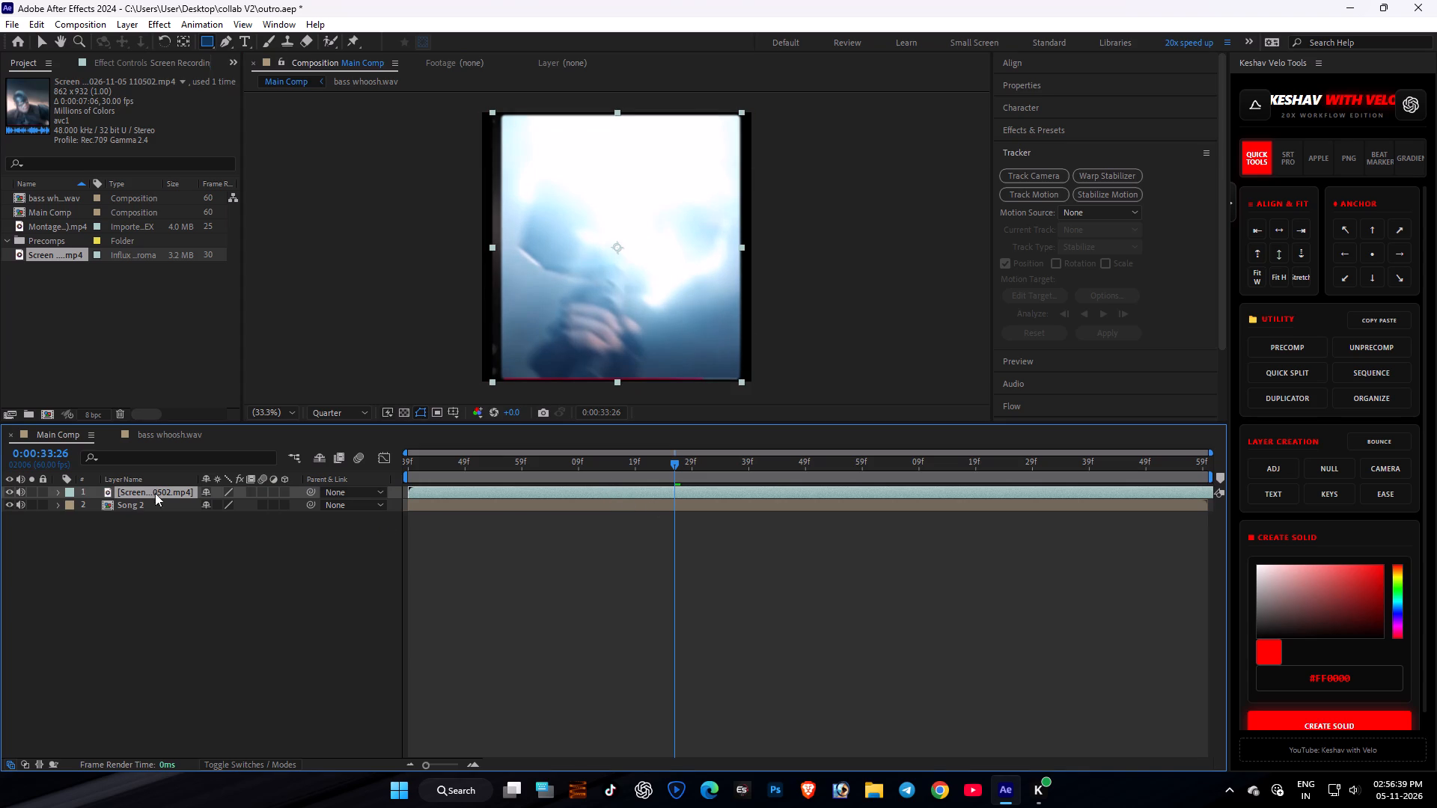
left_click_drag(126, 493, 135, 546)
key("ctrl+z")
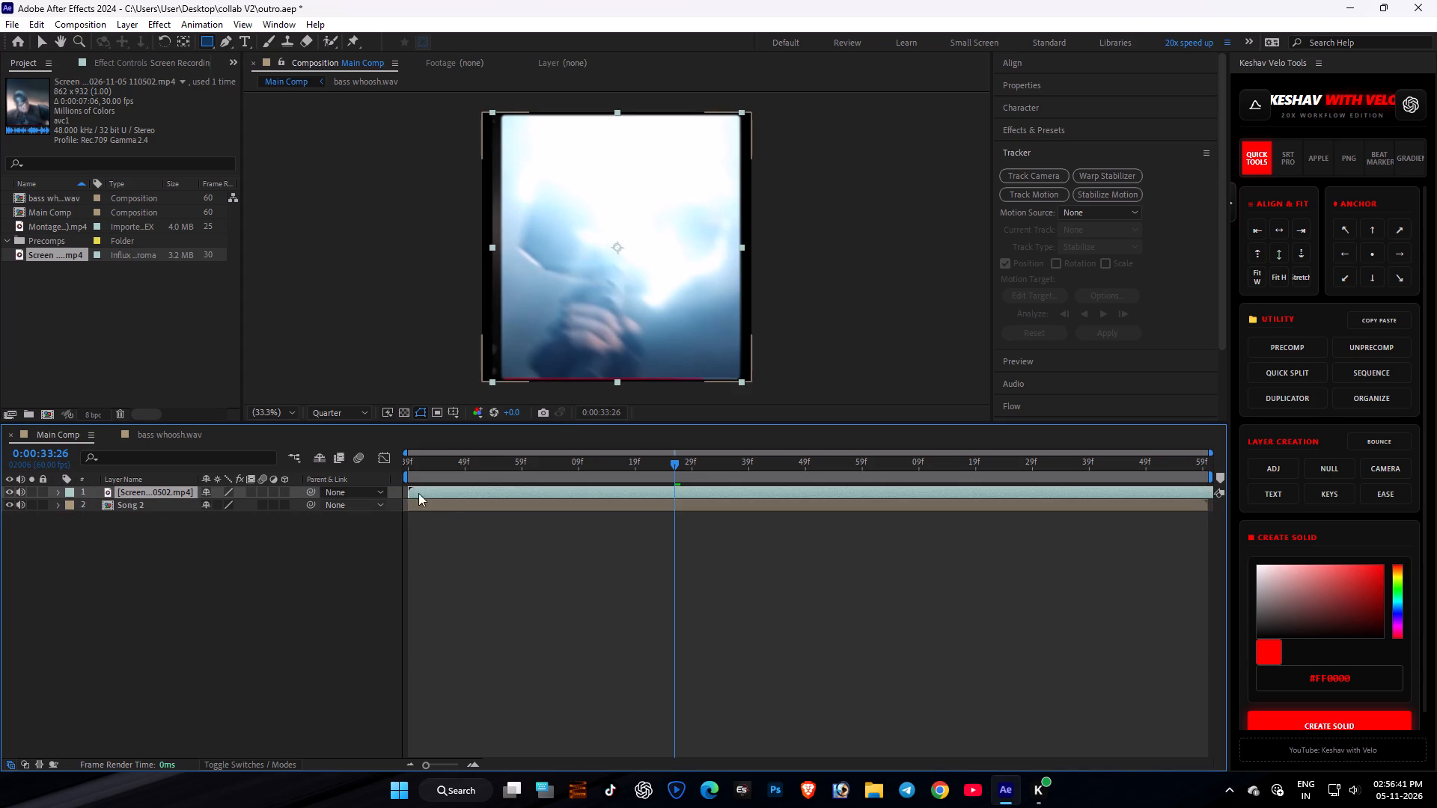
Slide the recording earlier so the flash opening its hammer-and-shield logo animation falls at the playhead at 0:00:32:39.
left_click_drag(448, 491, 0, 515)
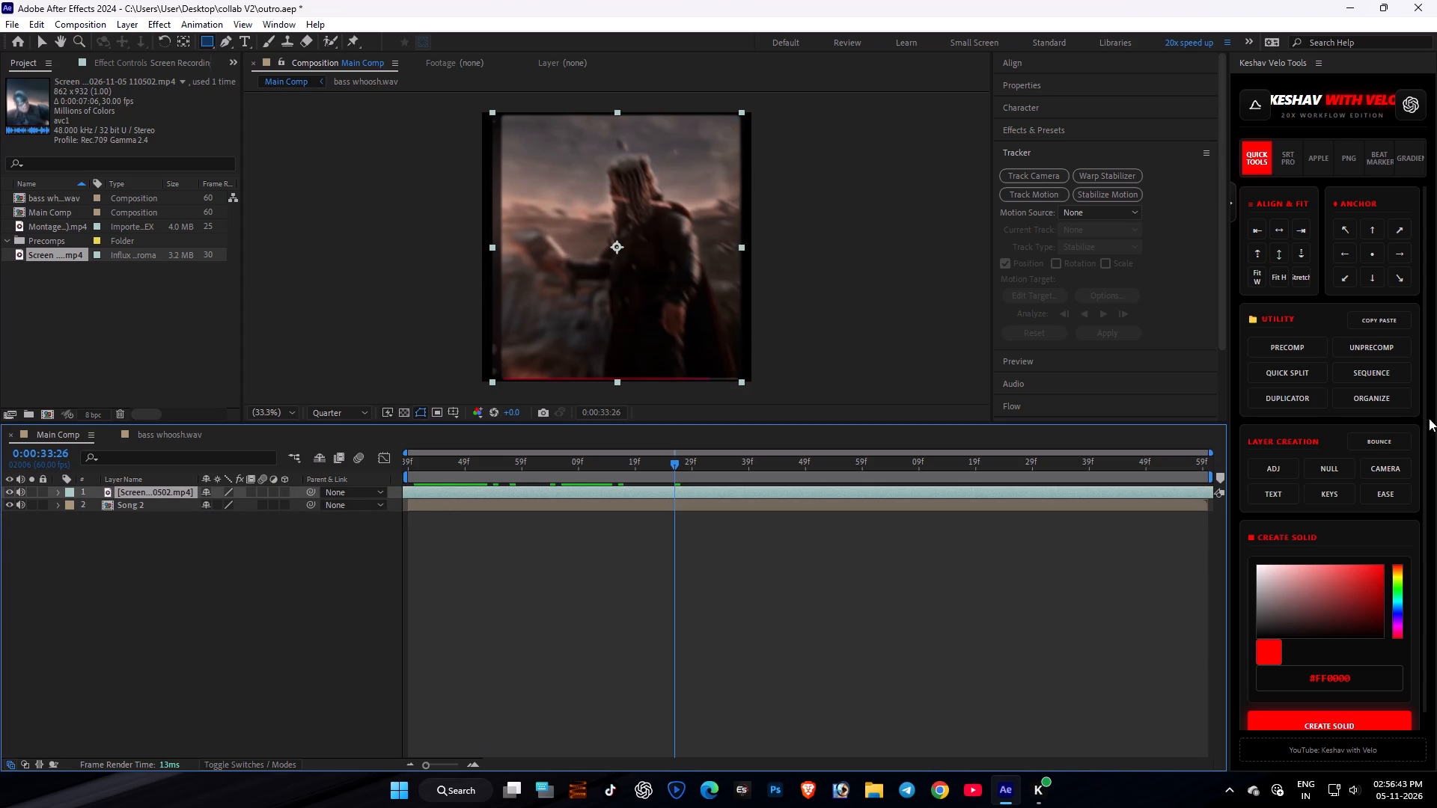
left_click_drag(981, 492, 356, 495)
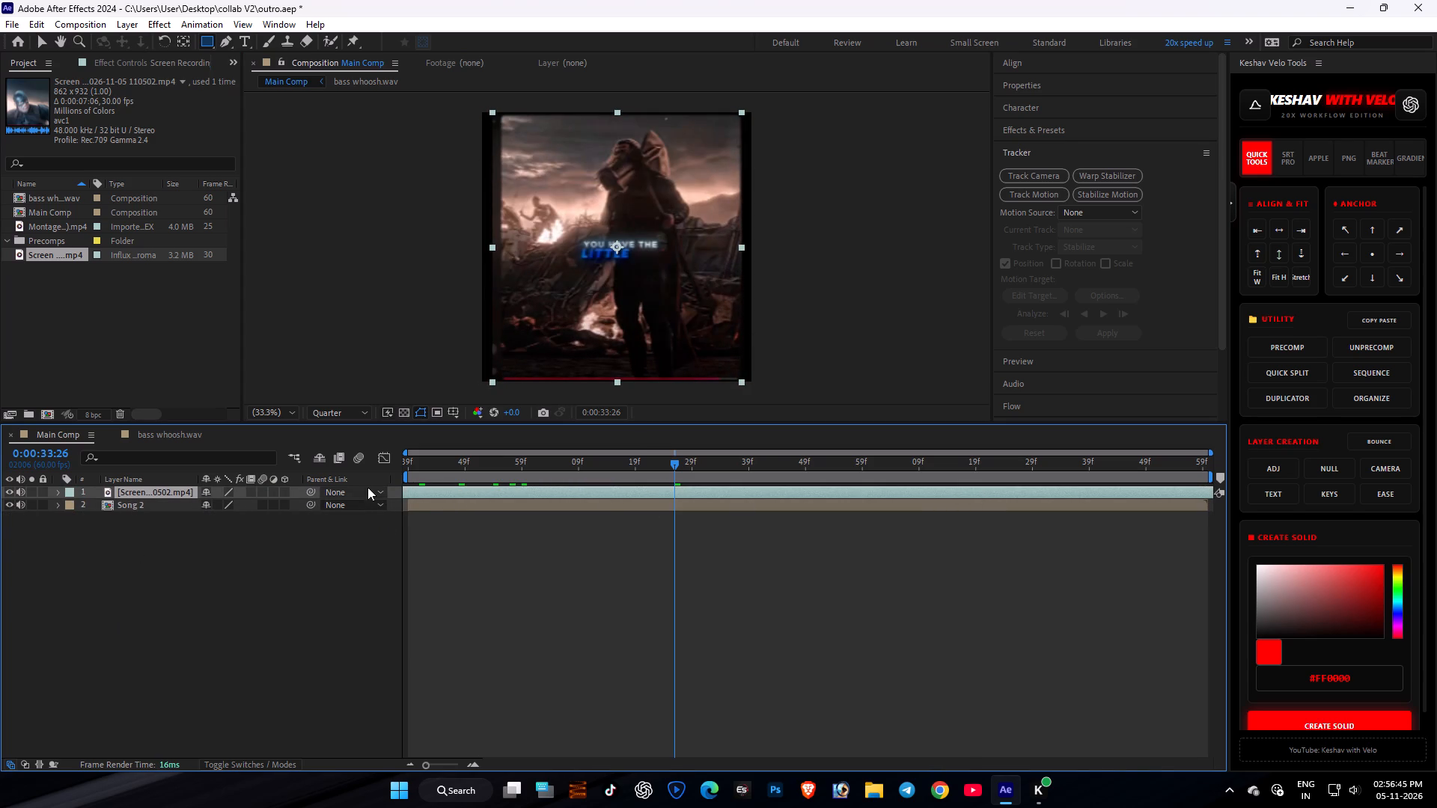
left_click_drag(430, 479, 245, 489)
left_click(960, 501)
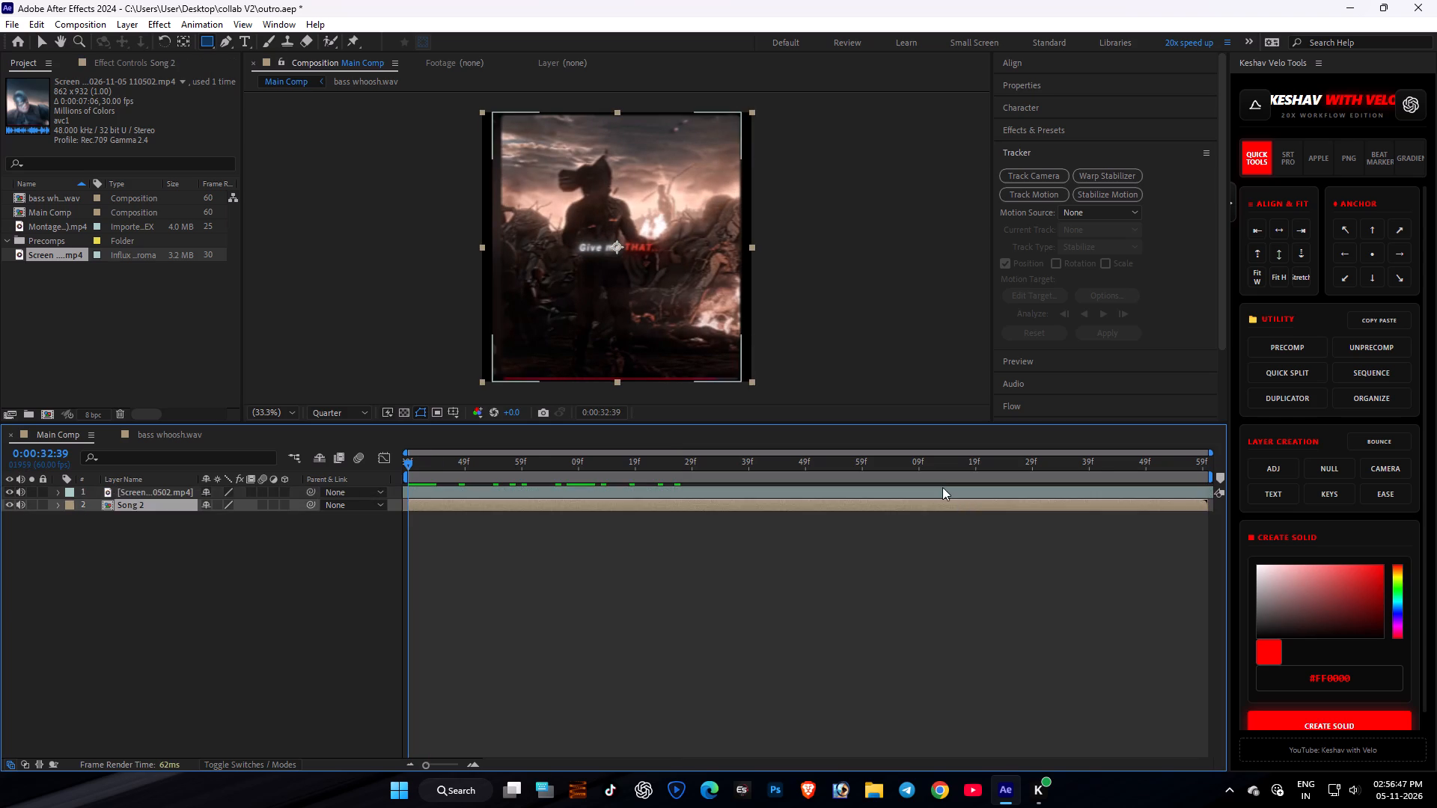
left_click(942, 487)
left_click_drag(962, 489, 579, 551)
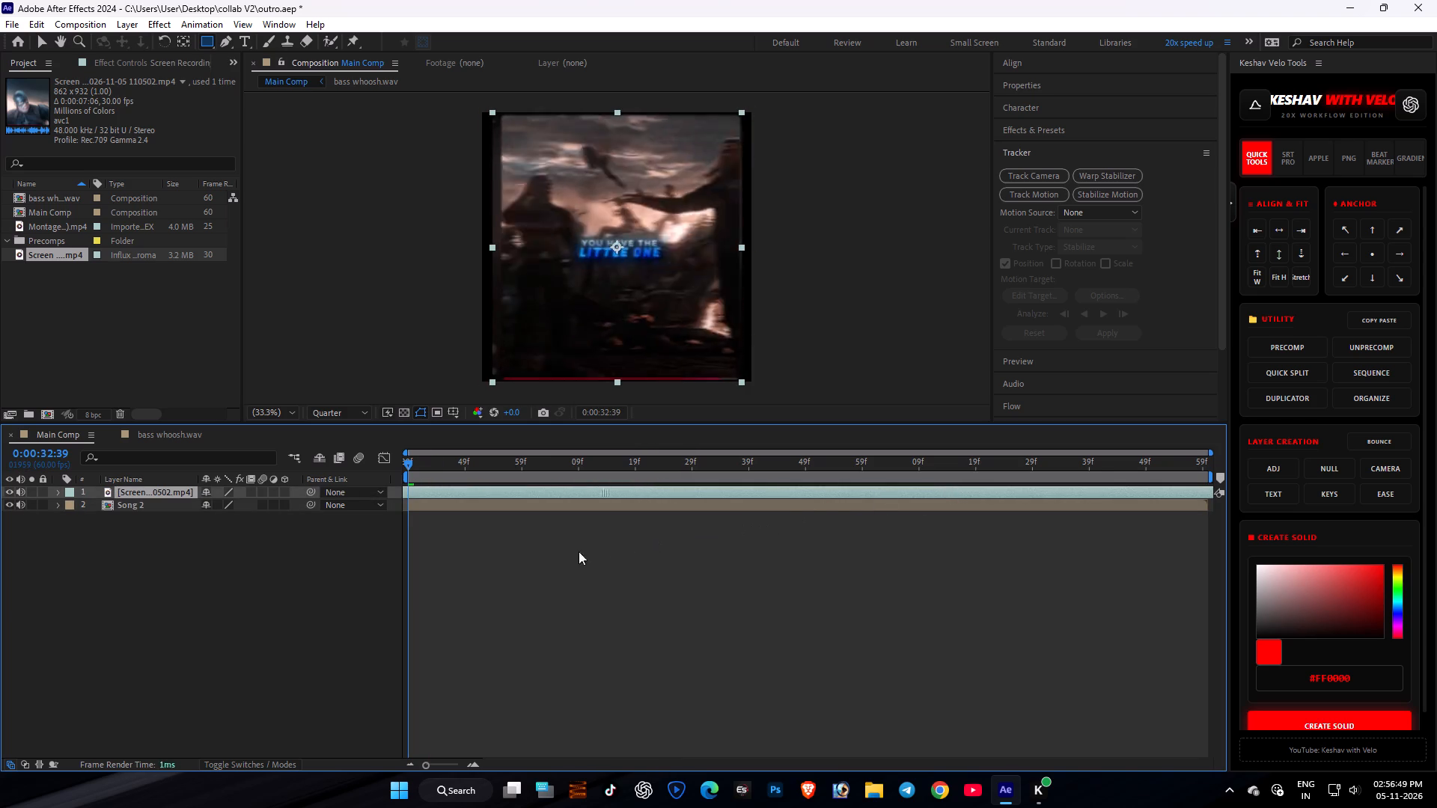
left_click_drag(579, 551, 483, 576)
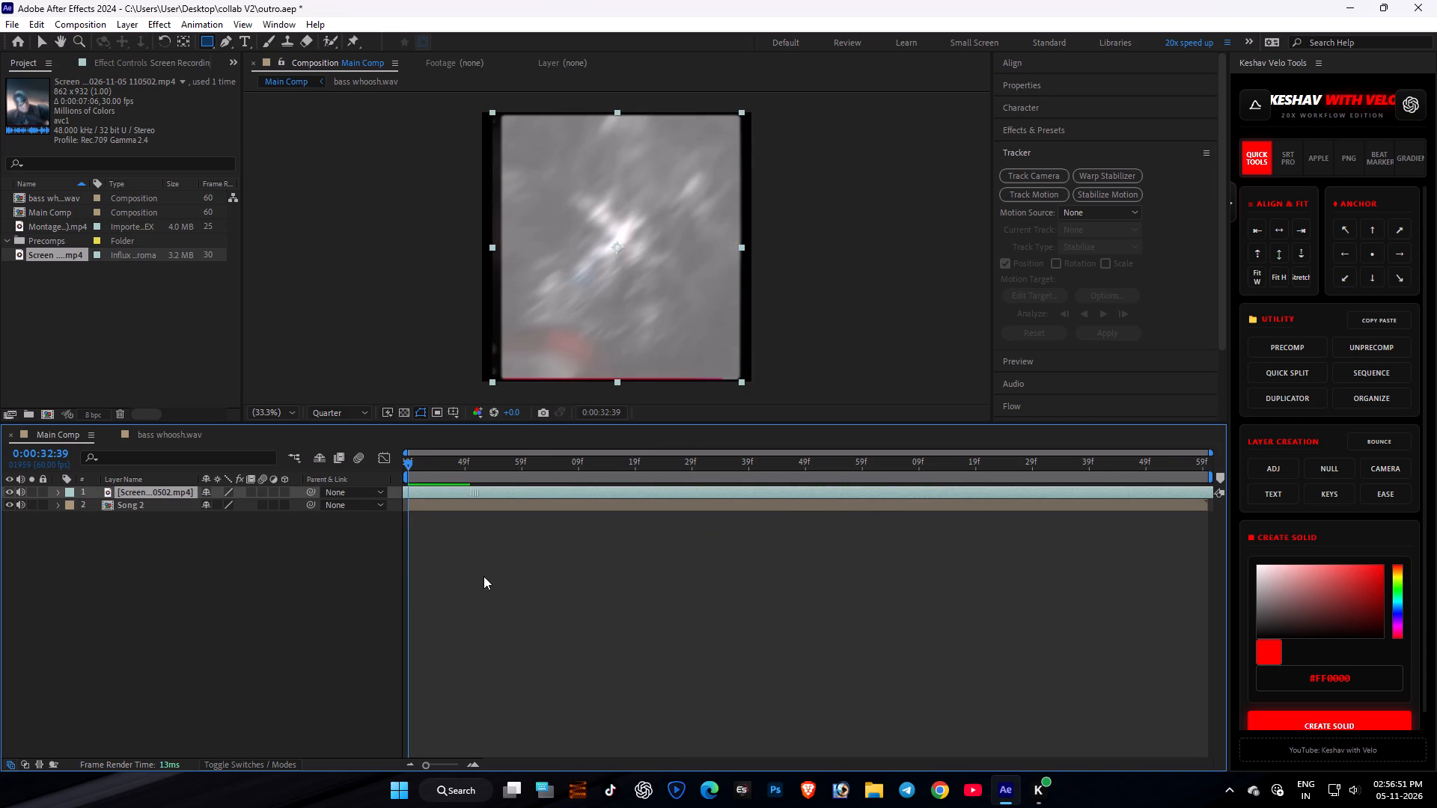
left_click_drag(483, 576, 491, 586)
left_click_drag(411, 493, 415, 493)
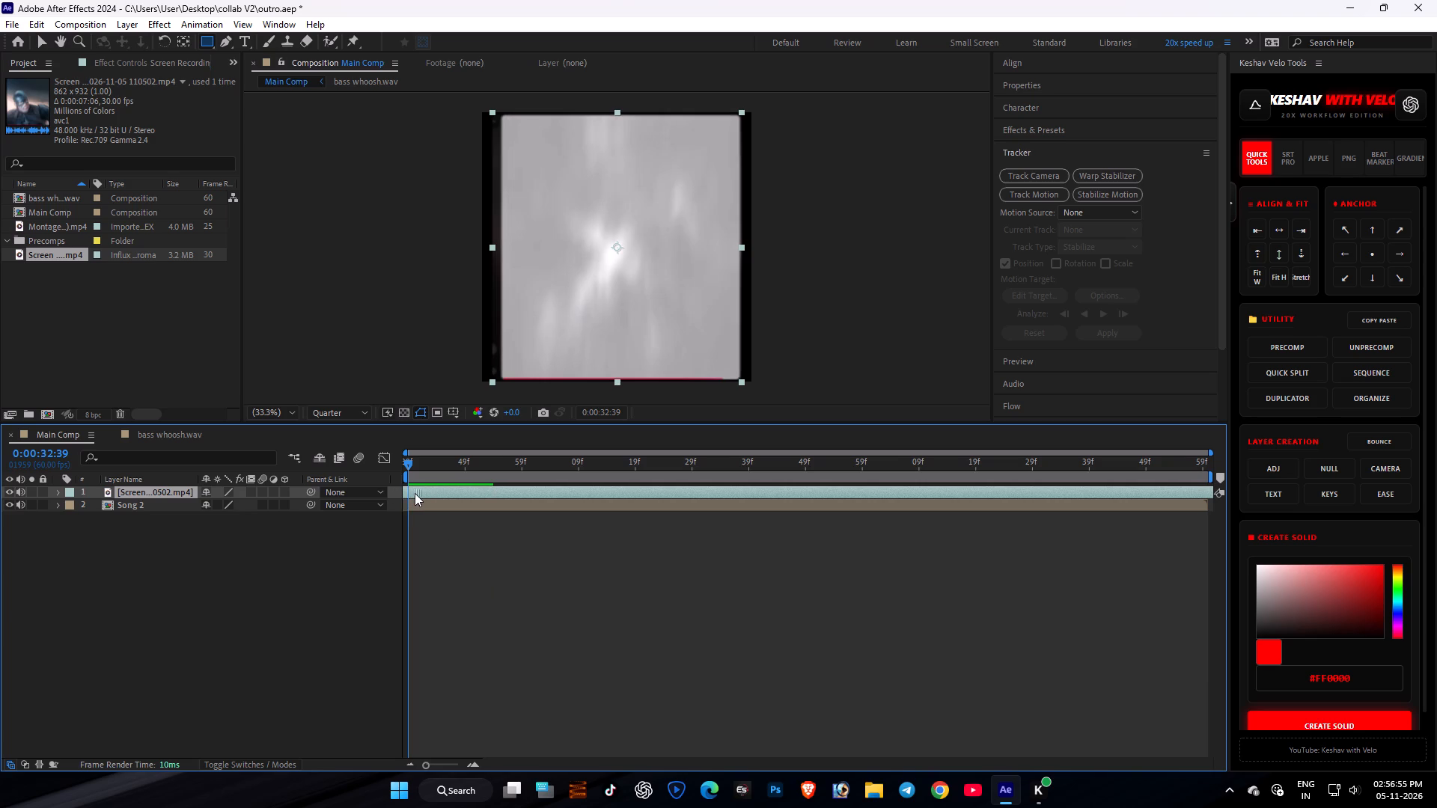
left_click_drag(415, 493, 425, 493)
left_click_drag(425, 493, 445, 492)
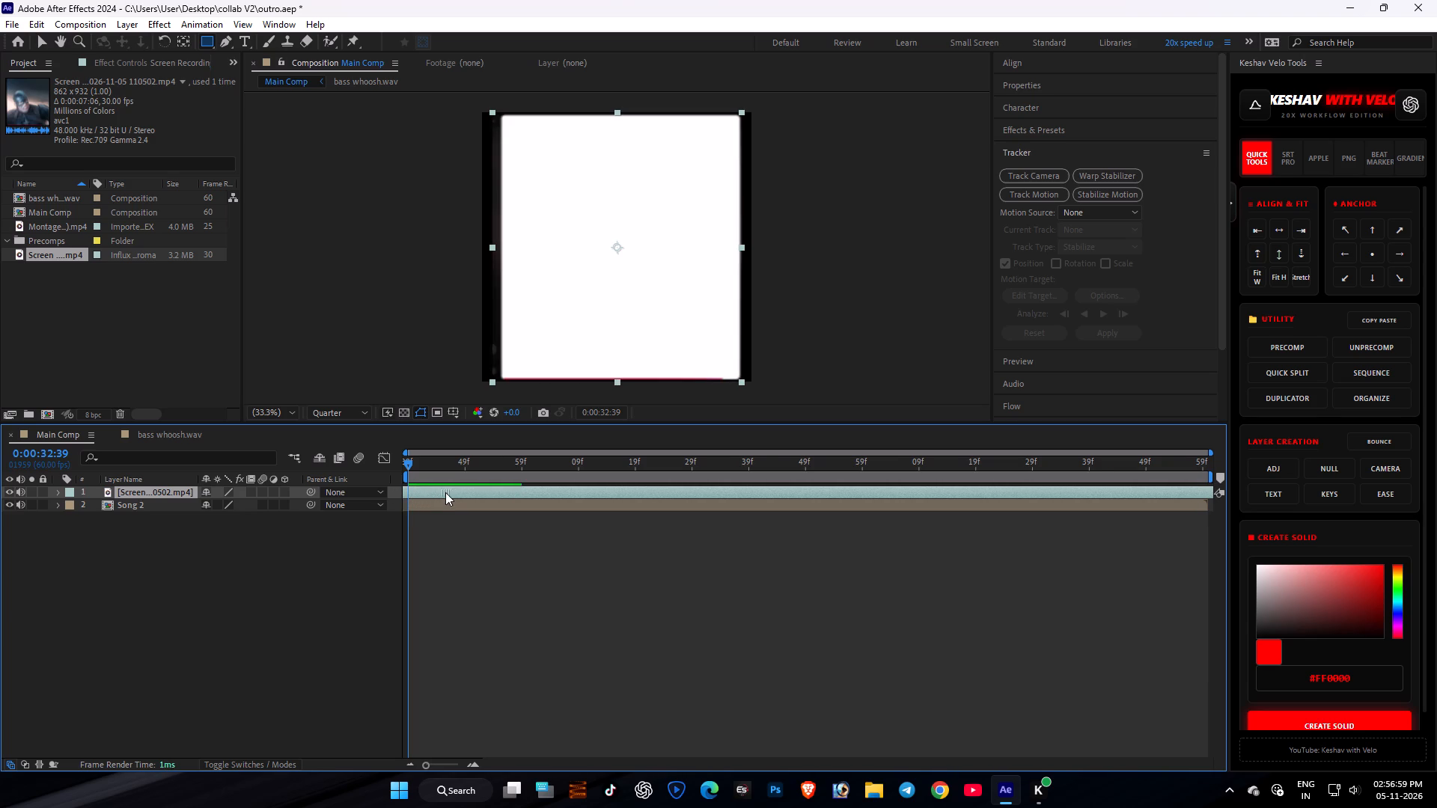
left_click_drag(445, 492, 435, 493)
Split the recording layer at 0:00:32:39 and delete the part before the playhead.
key("ctrl+shift+d")
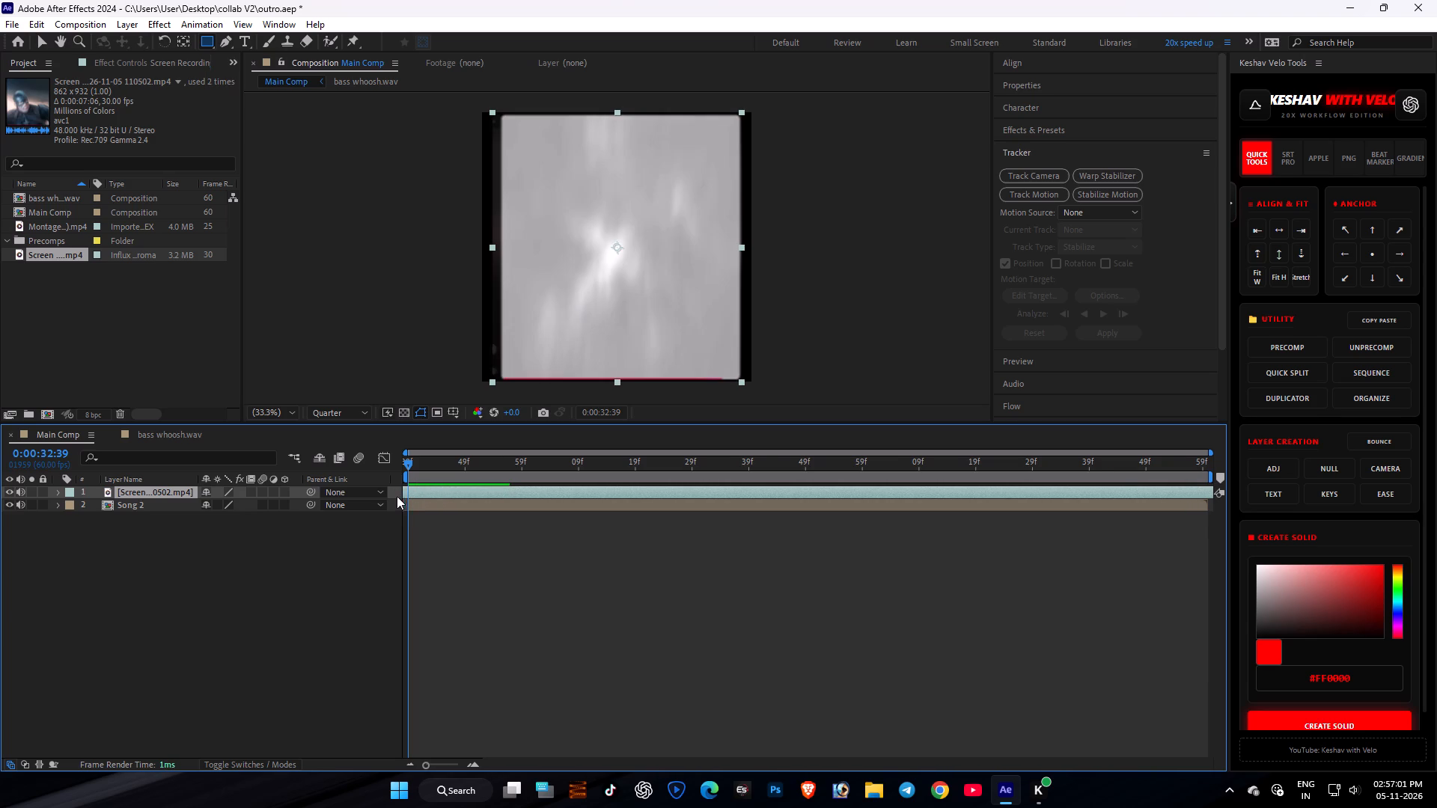
left_click(191, 503)
key("Delete")
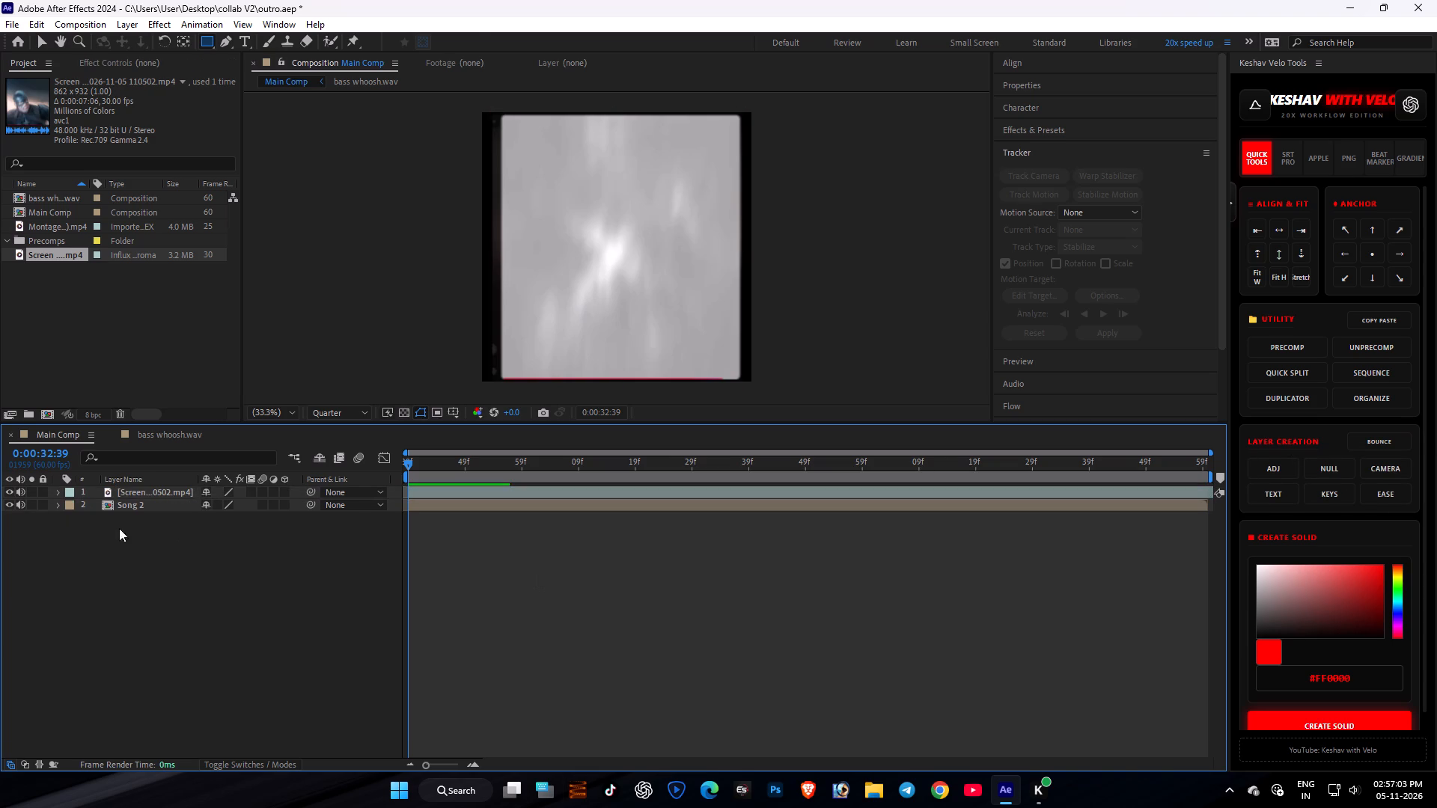
Play back and scrub through the trimmed recording to examine how the shield, hammer and title text animate.
left_click(15, 490)
key("space")
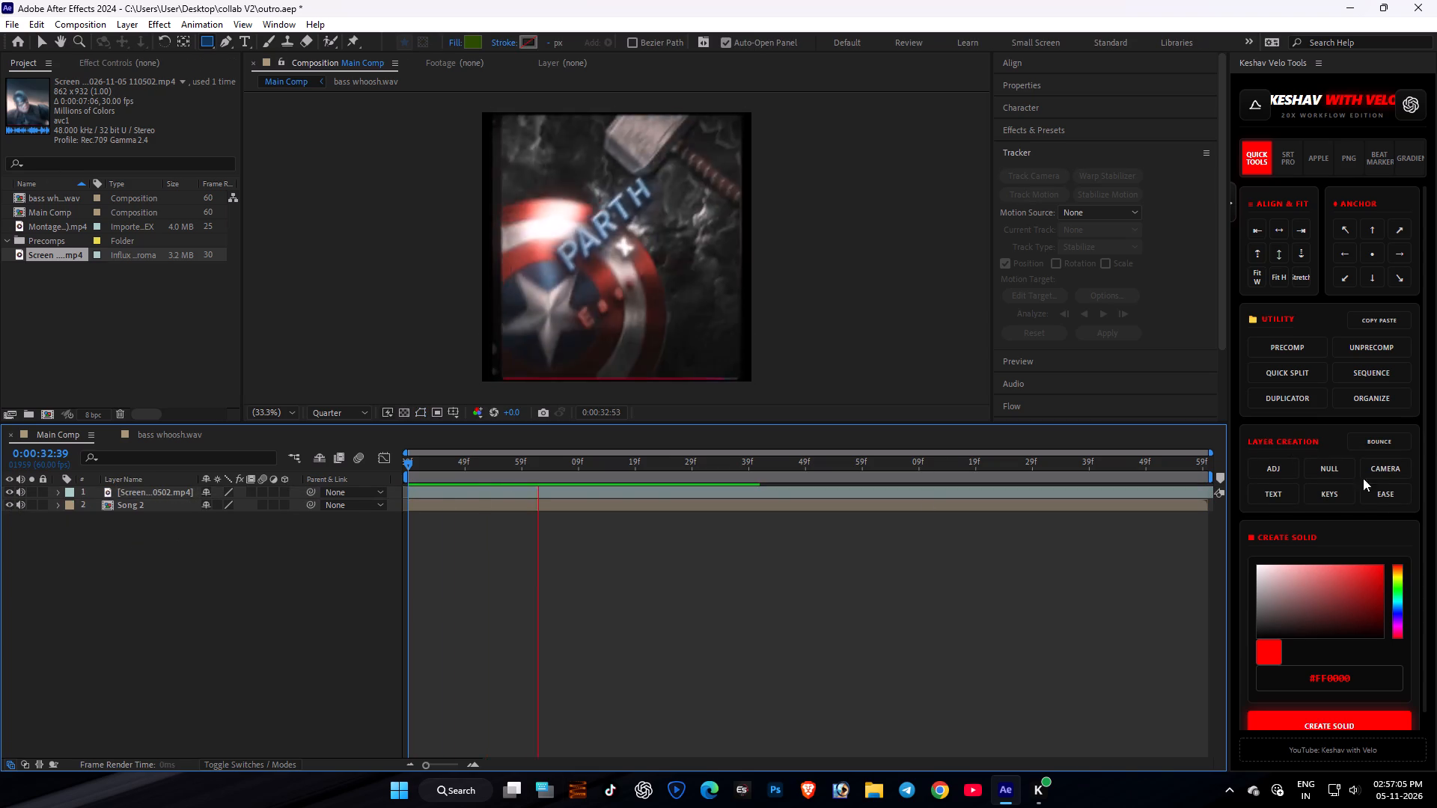
key("space")
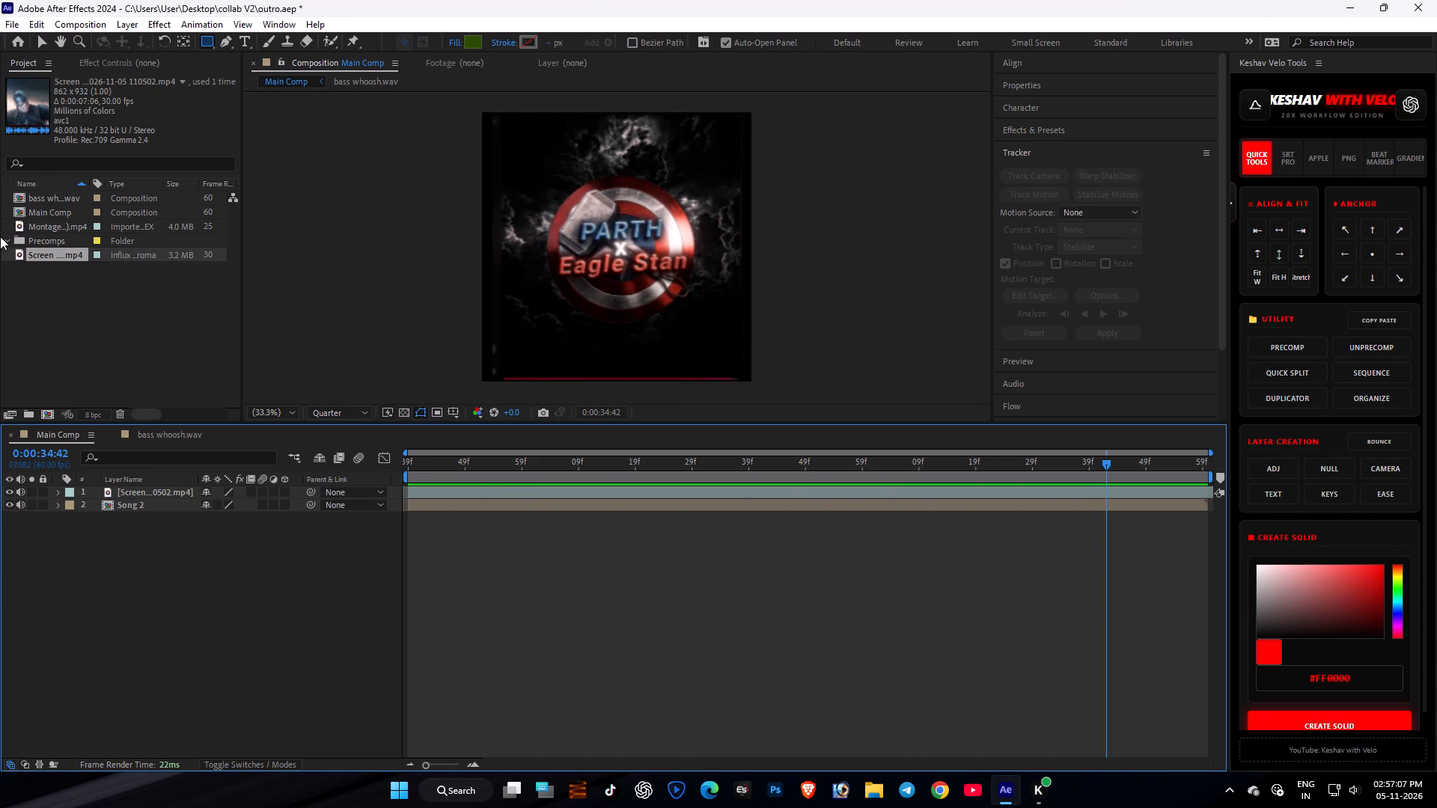
left_click(151, 495)
key("a")
key("a")
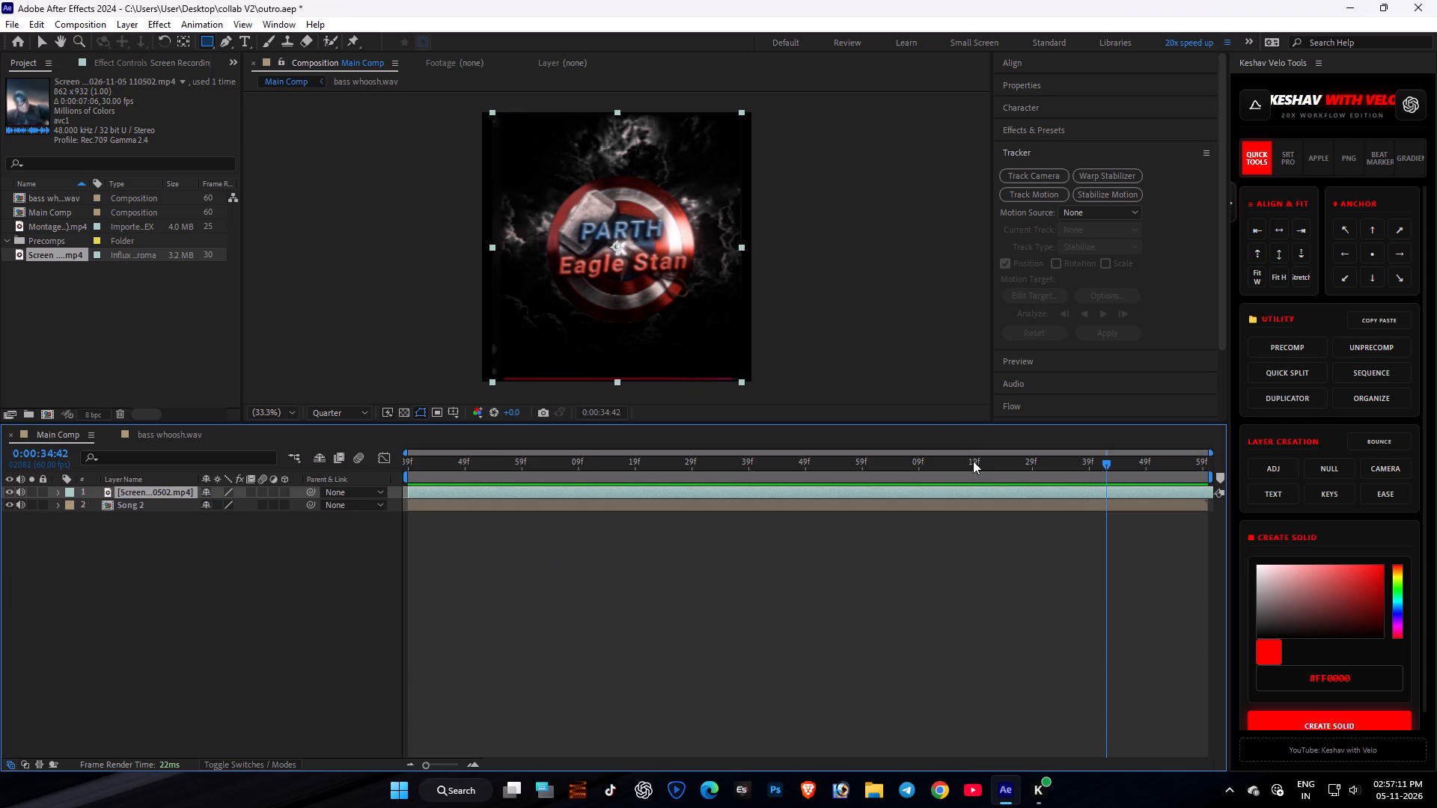
left_click_drag(977, 465, 1223, 504)
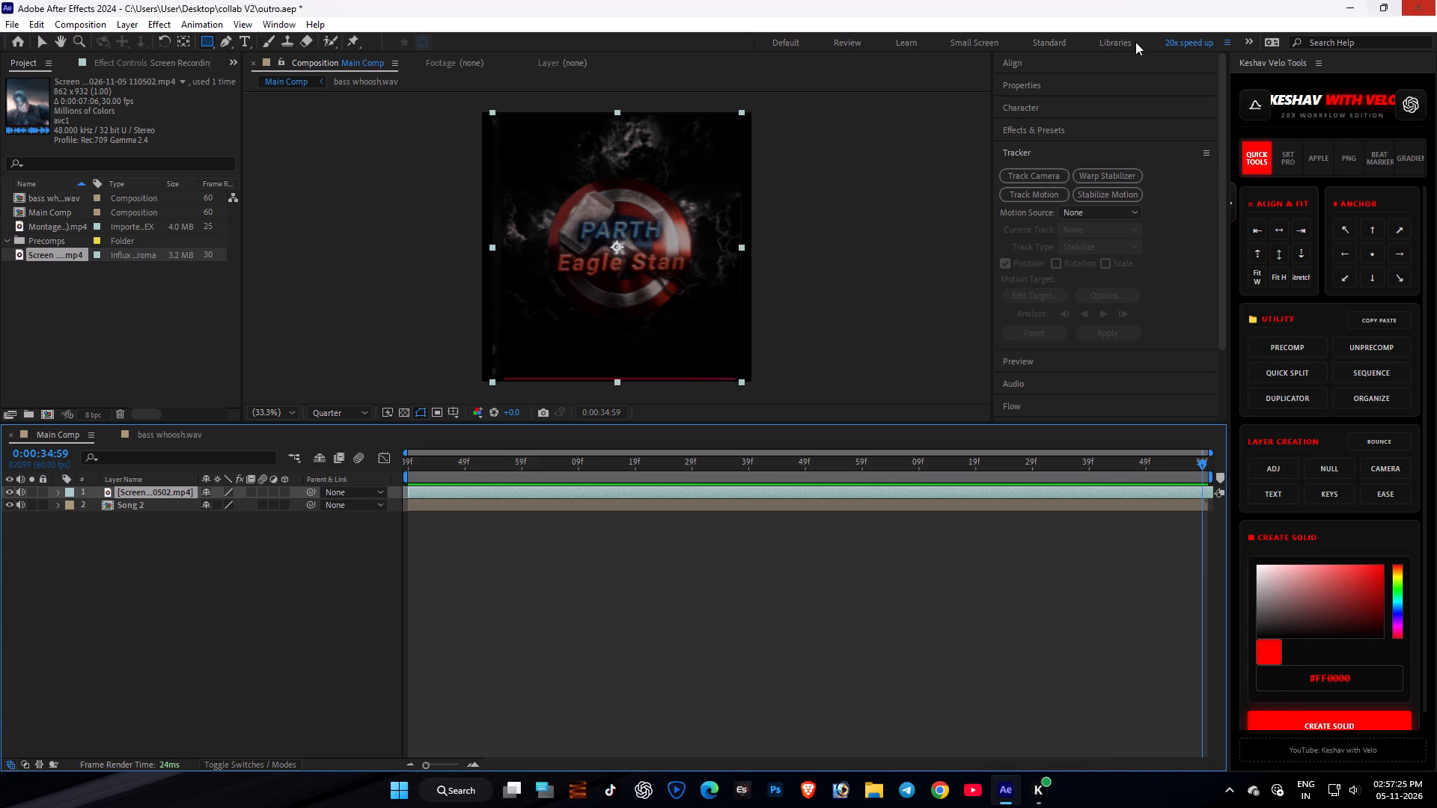
left_click_drag(1043, 474, 781, 497)
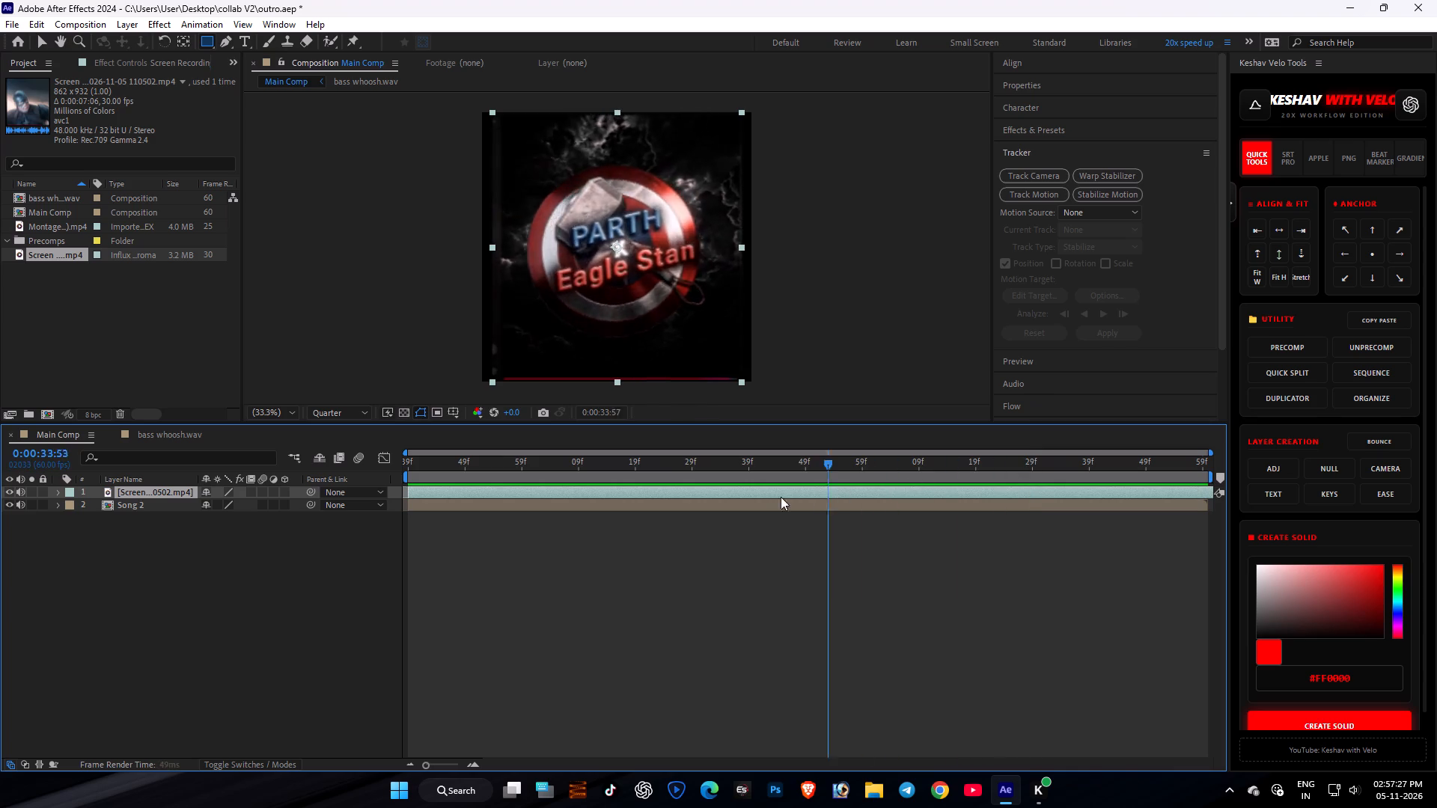
left_click_drag(781, 497, 885, 649)
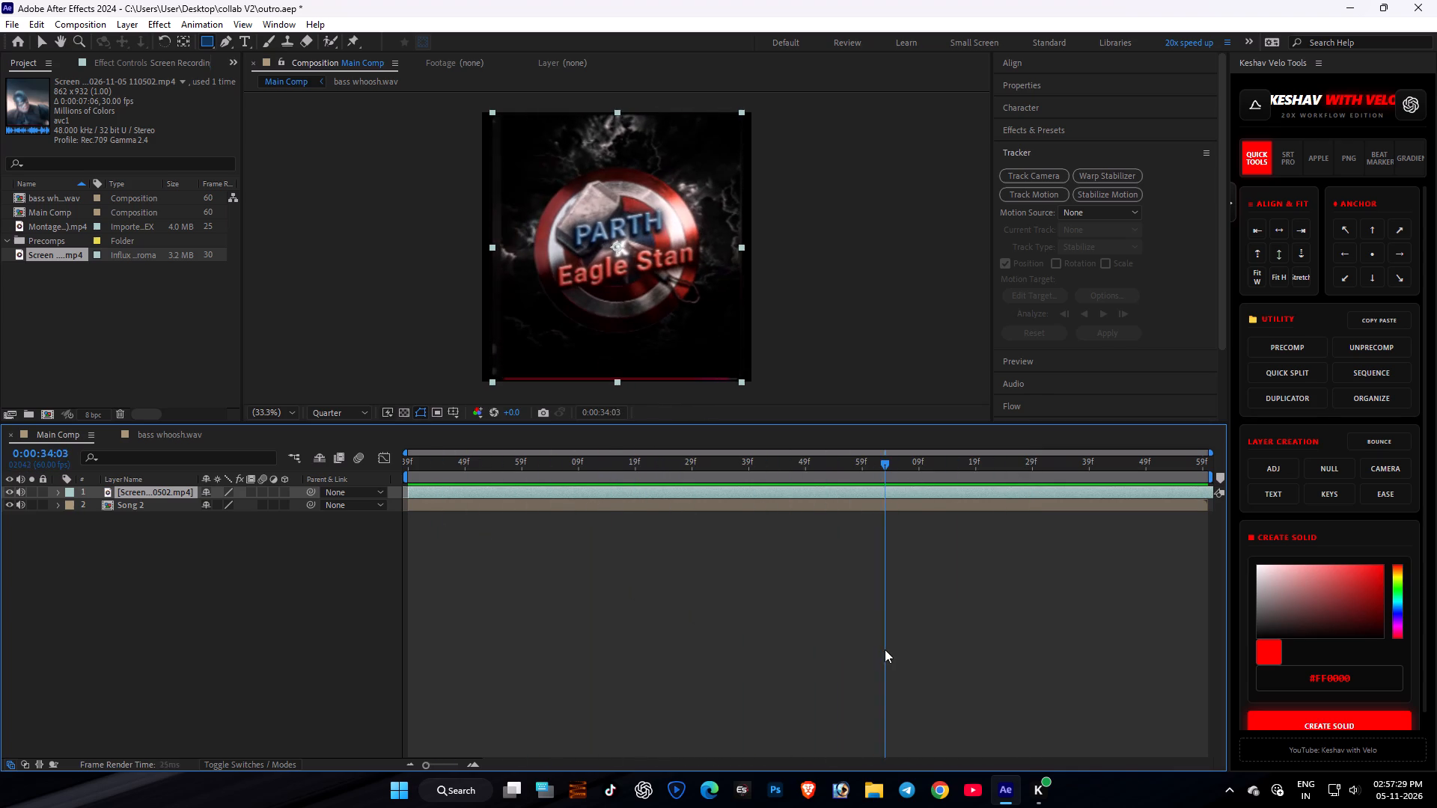
left_click_drag(885, 649, 976, 661)
left_click(909, 646)
left_click_drag(1001, 474, 447, 511)
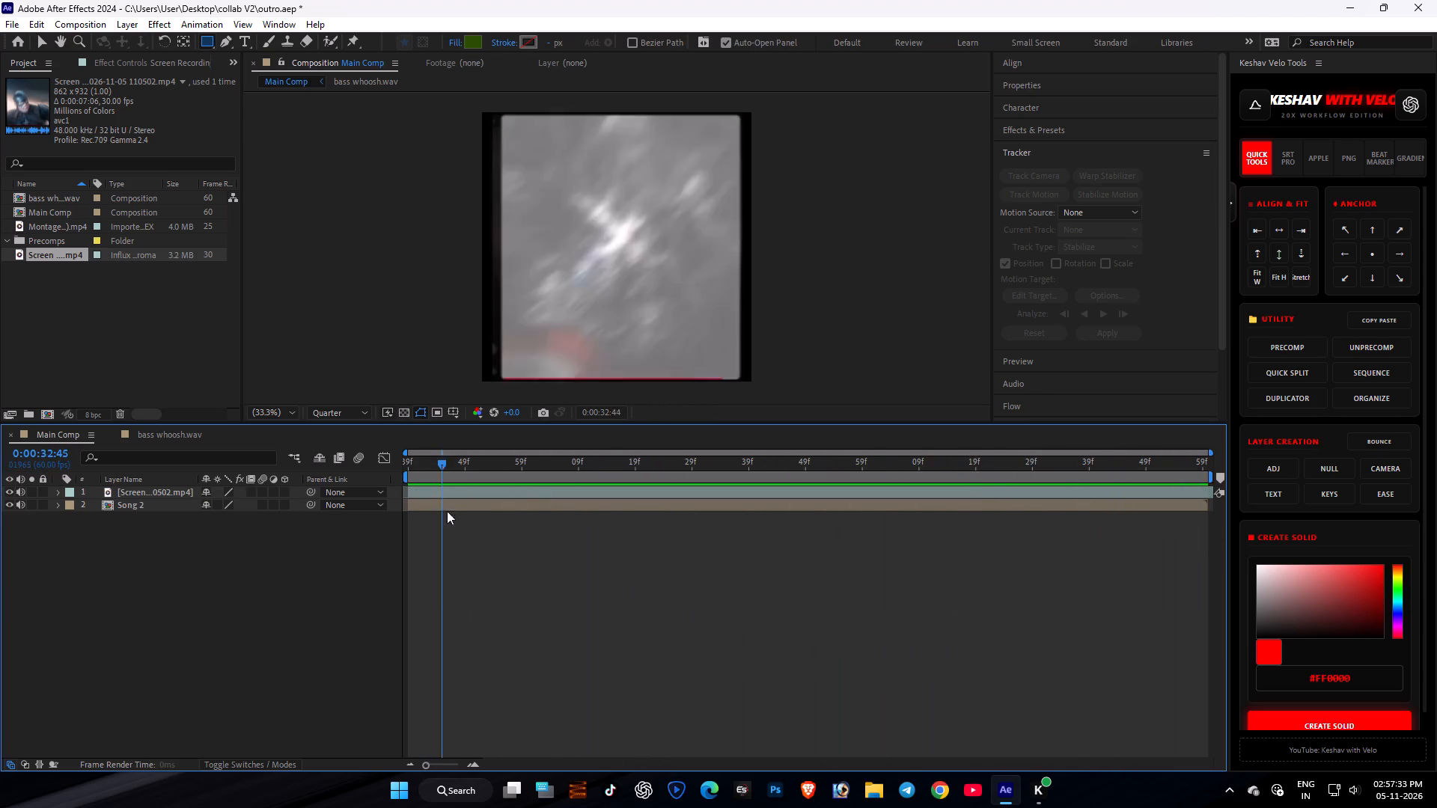
left_click_drag(447, 511, 668, 577)
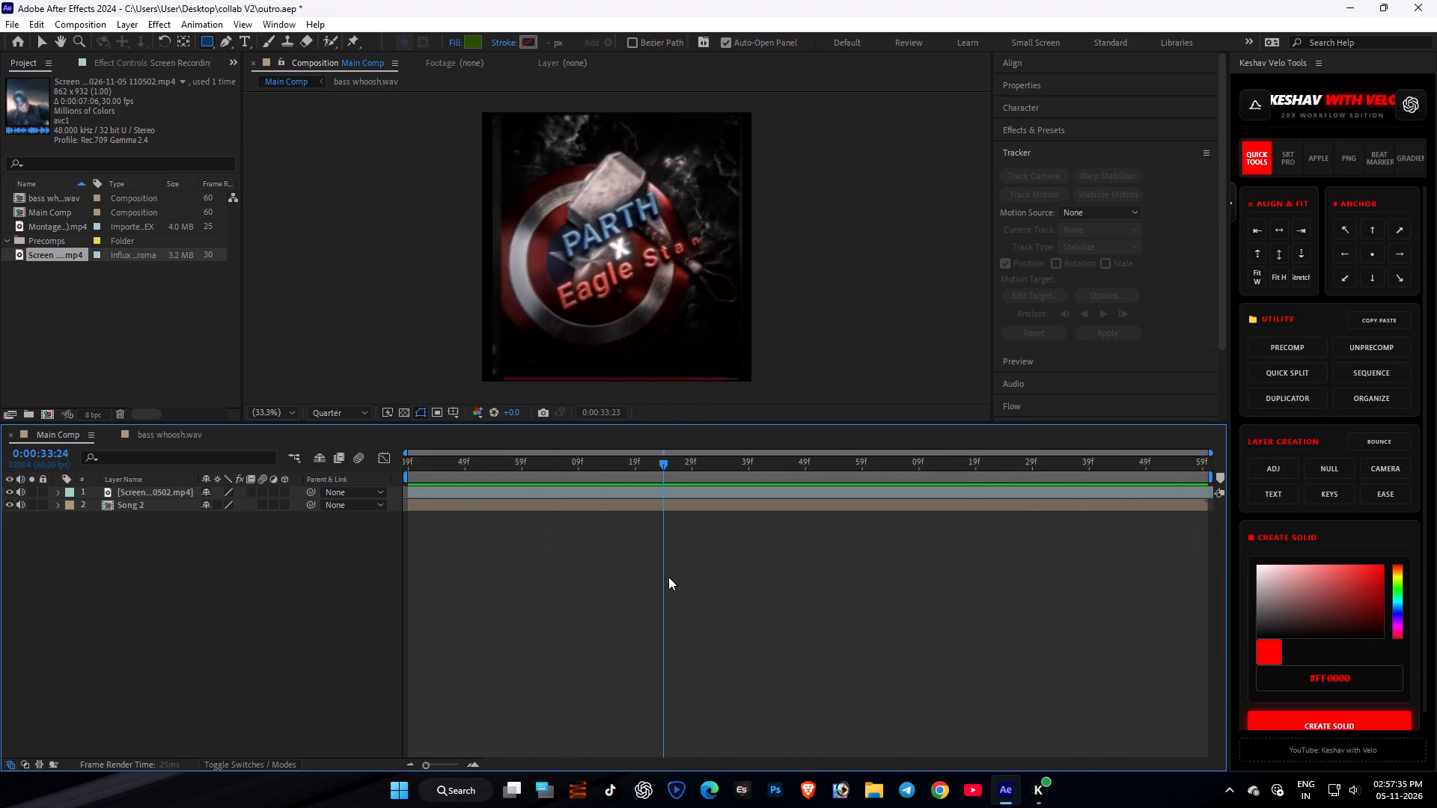
left_click_drag(668, 577, 733, 617)
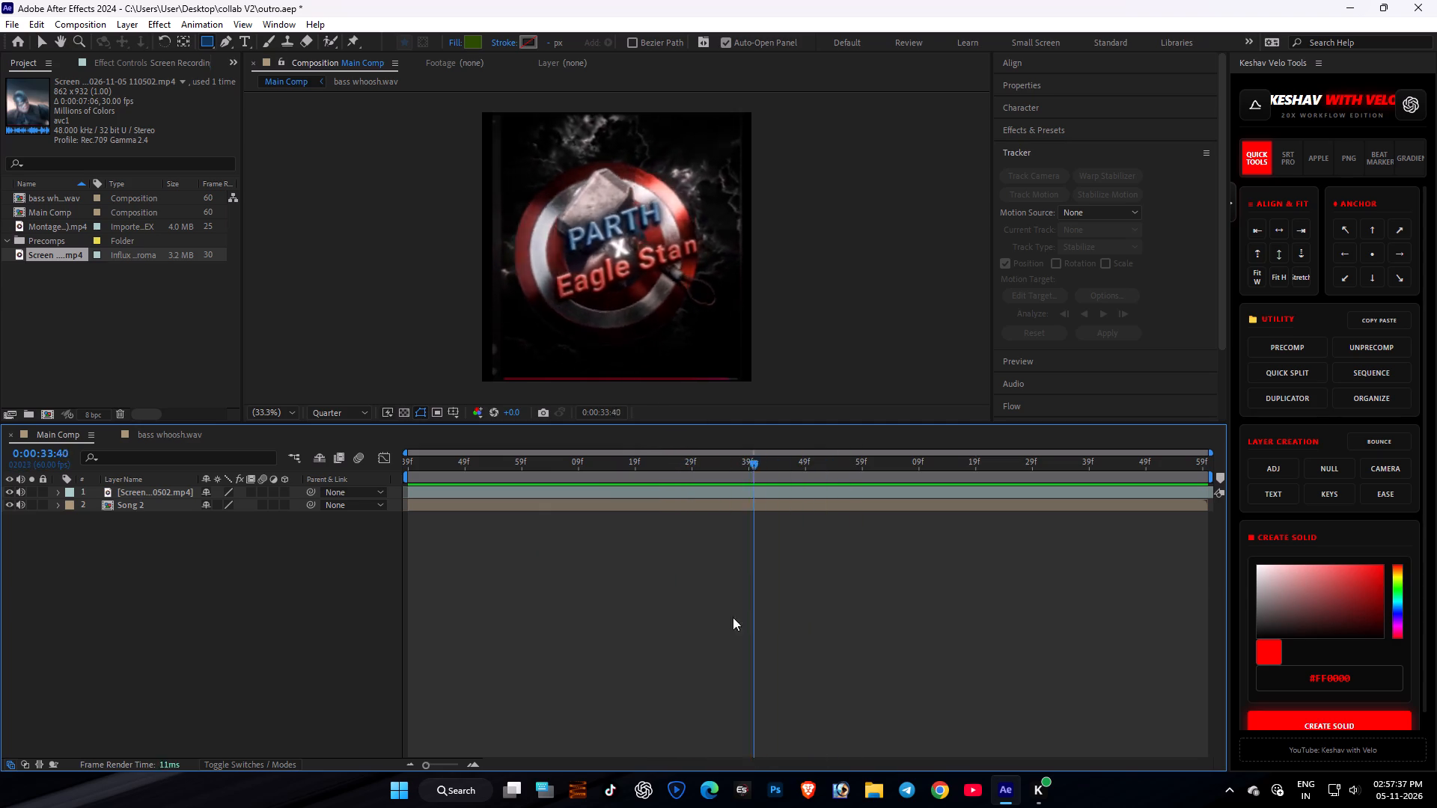
left_click_drag(733, 617, 601, 646)
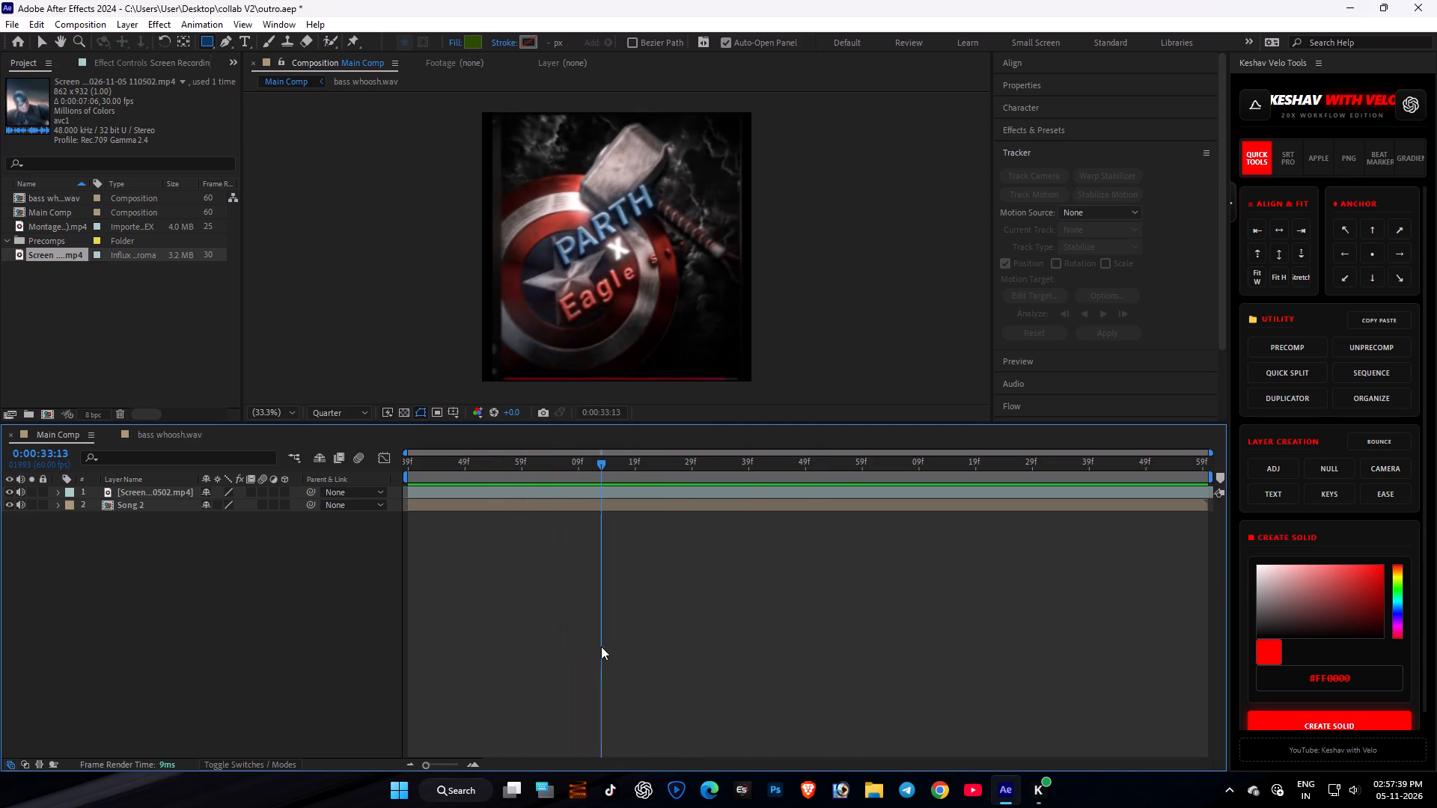
Scrub the recording between 0:00:32:39 and 0:00:34:59 to examine how the hammer, shield and title rotate, settle and fade out.
left_click_drag(601, 646, 831, 706)
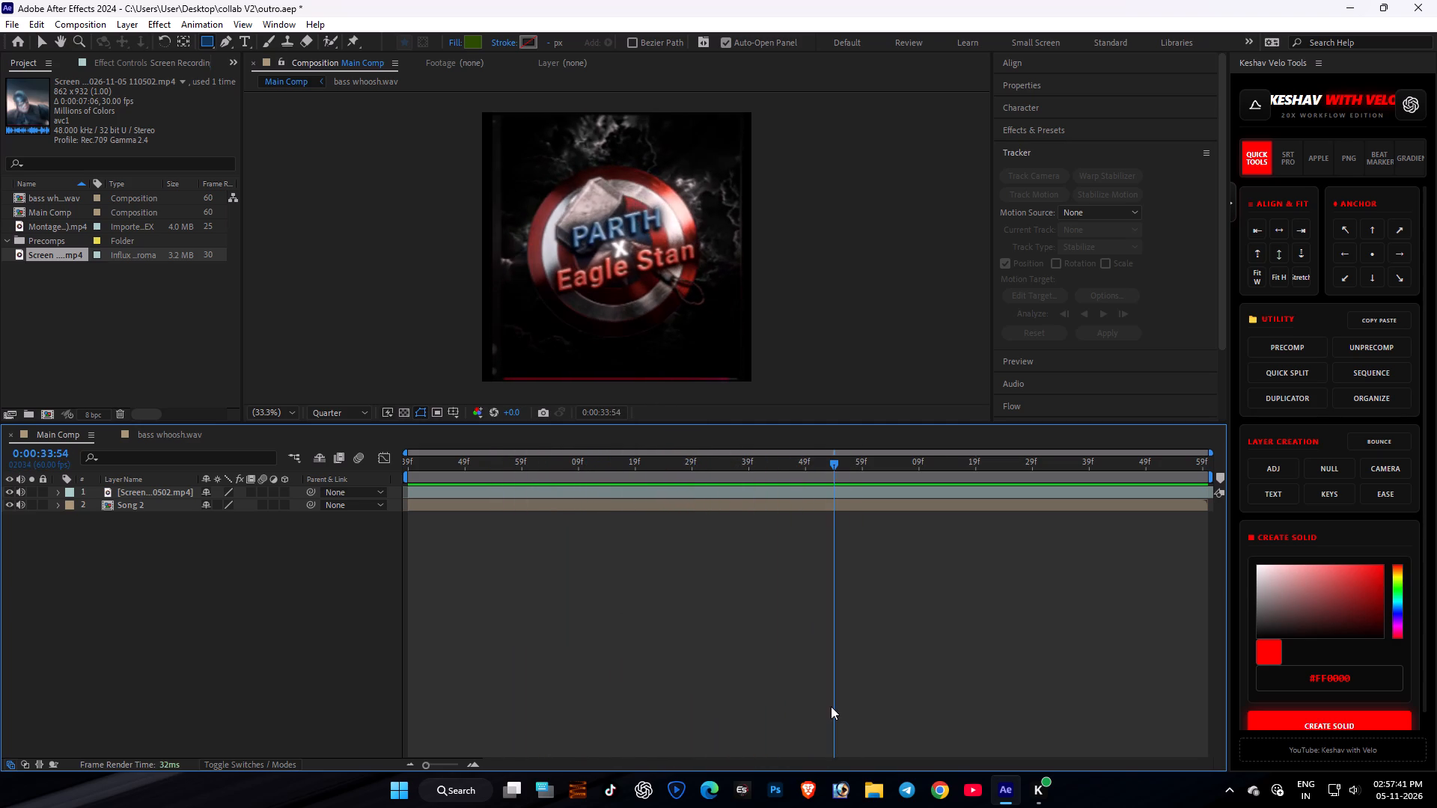
left_click_drag(831, 706, 1032, 697)
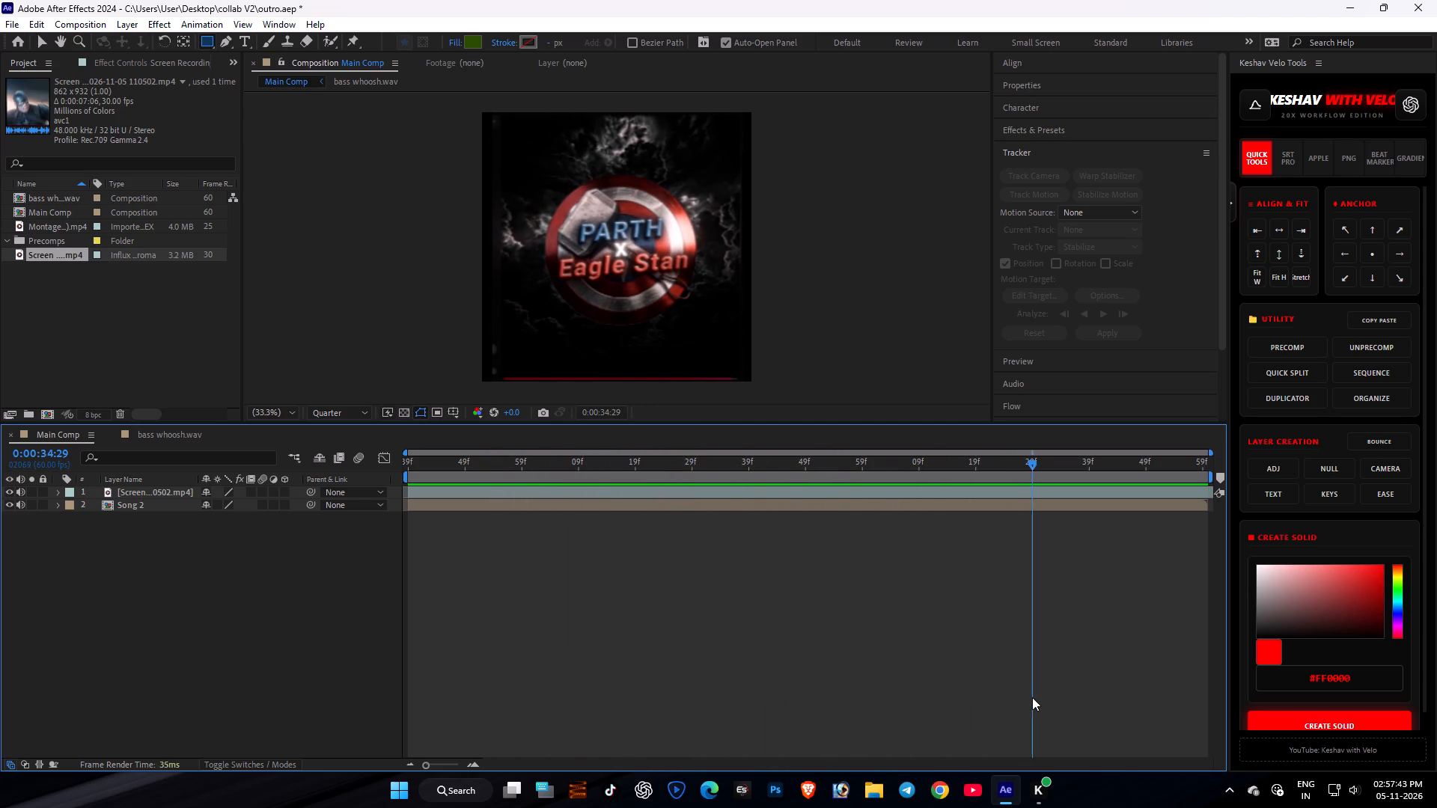
left_click_drag(1032, 697, 1073, 685)
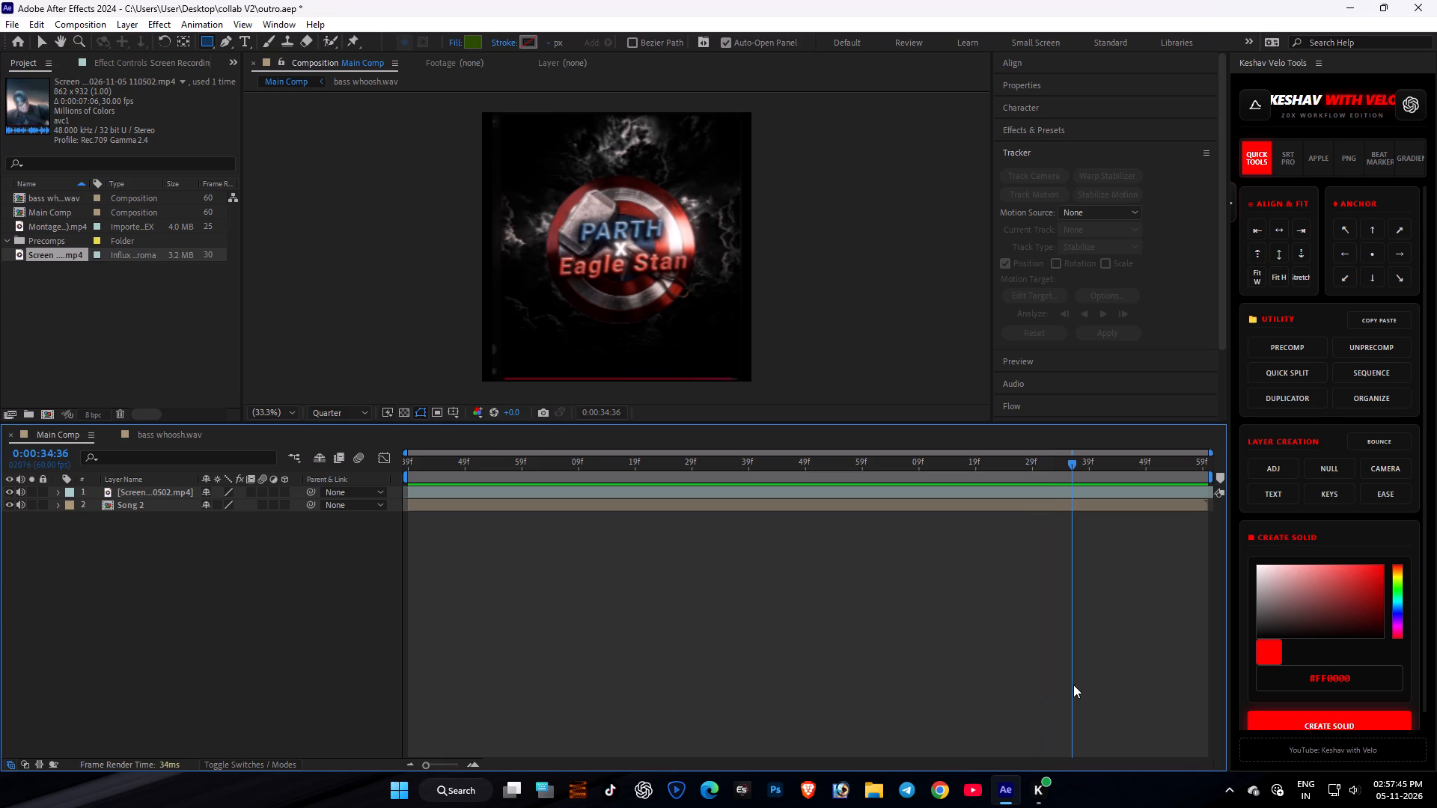
left_click_drag(1073, 685, 1129, 674)
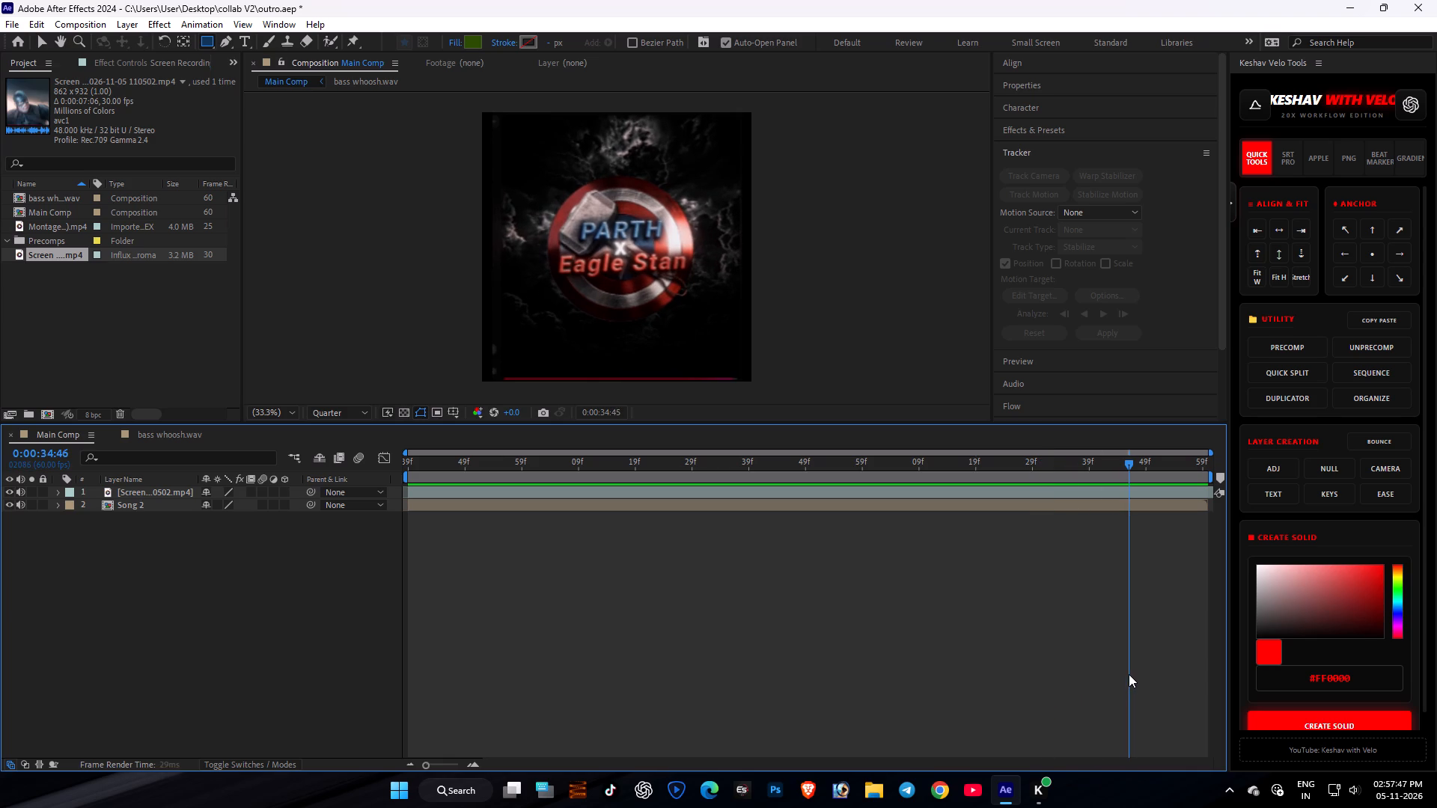
left_click_drag(1129, 674, 1171, 663)
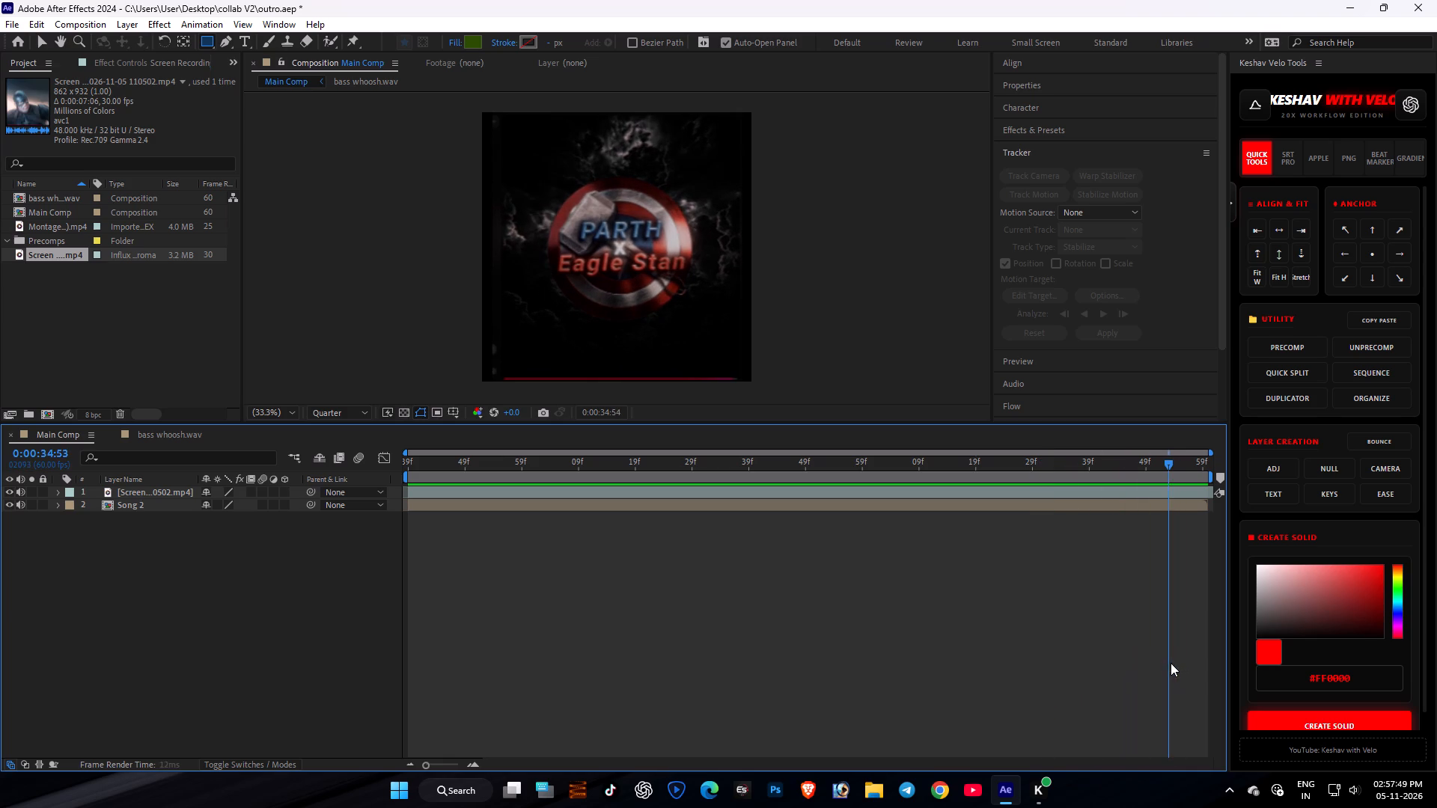
left_click_drag(1171, 663, 1161, 660)
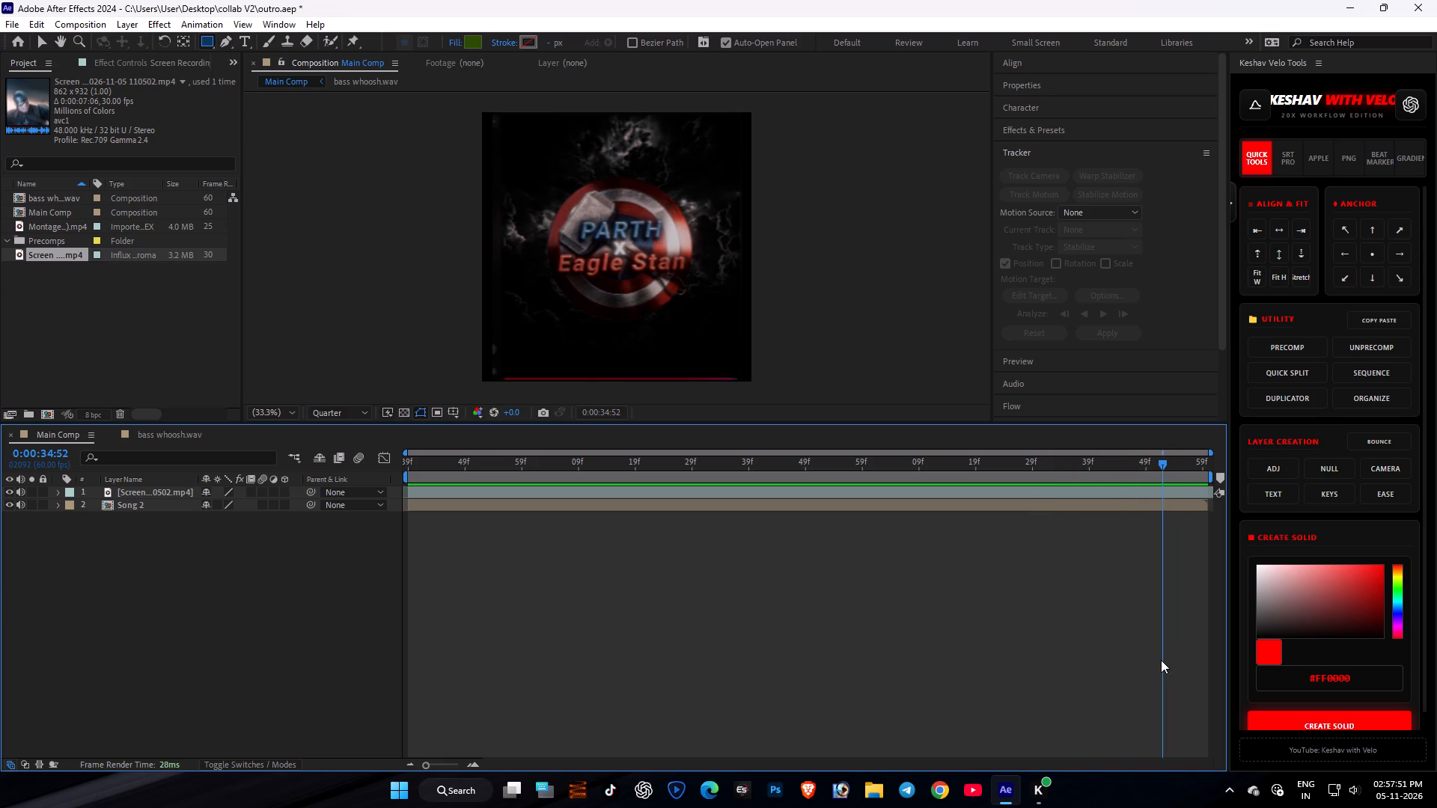
left_click_drag(1161, 660, 910, 661)
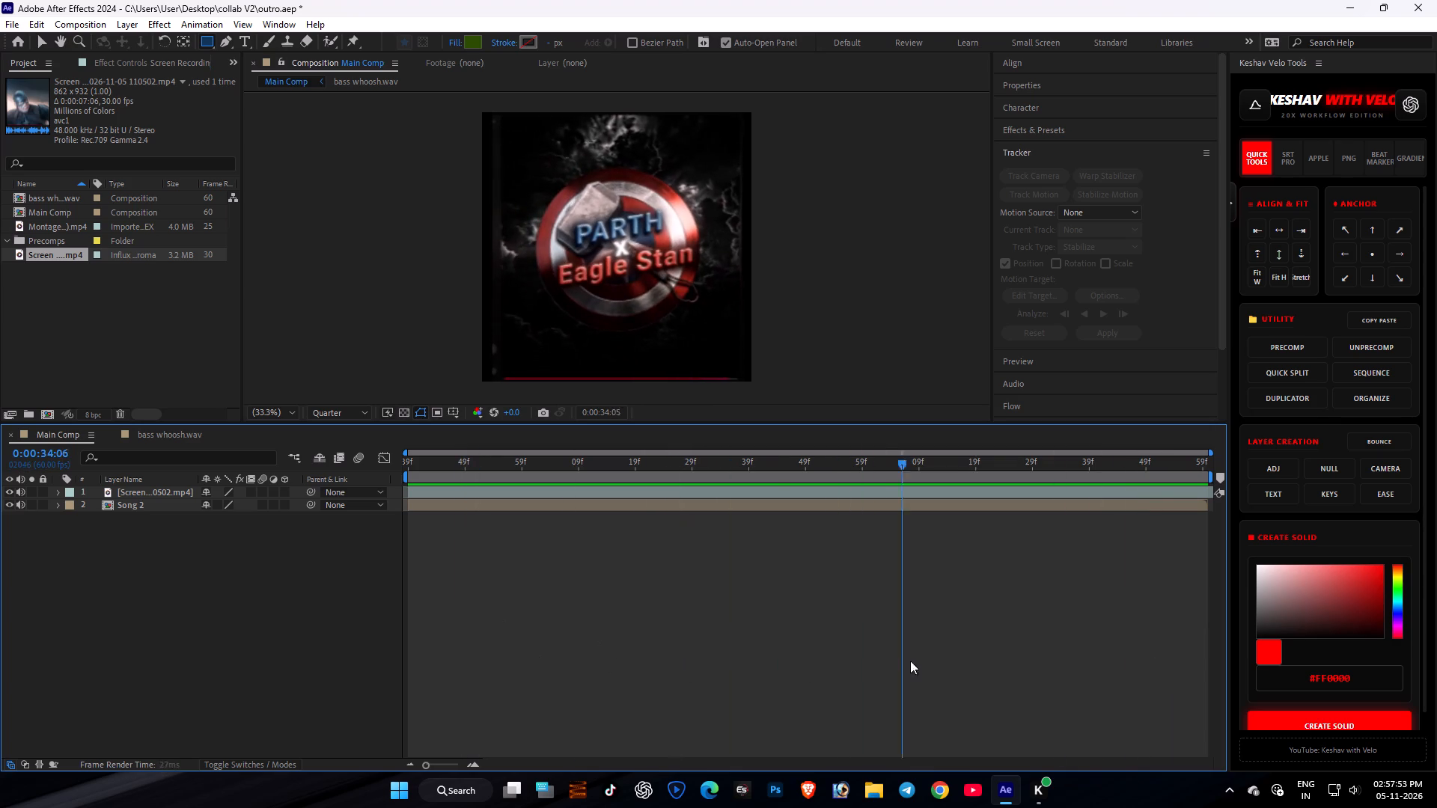
left_click_drag(910, 661, 1087, 656)
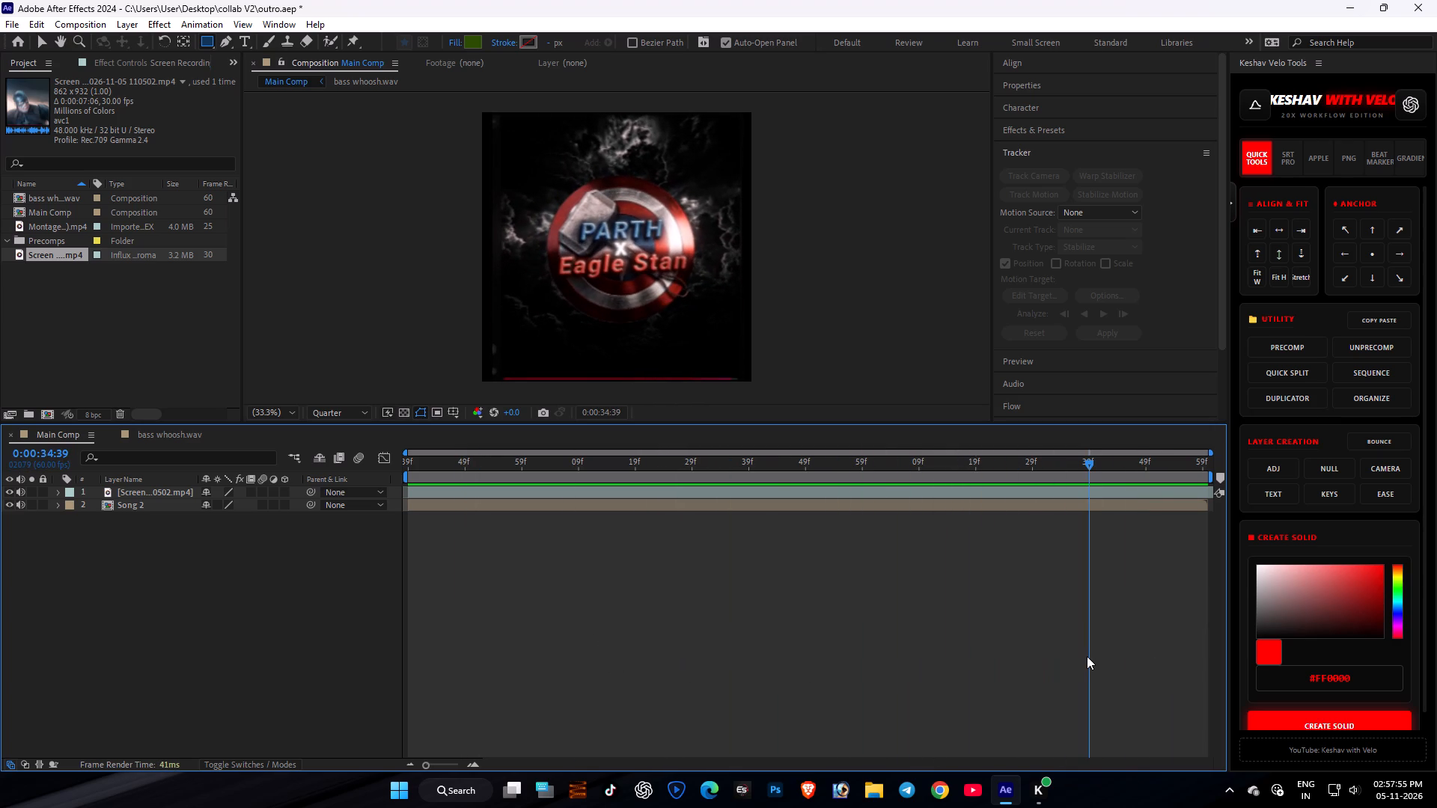
left_click_drag(1087, 656, 285, 603)
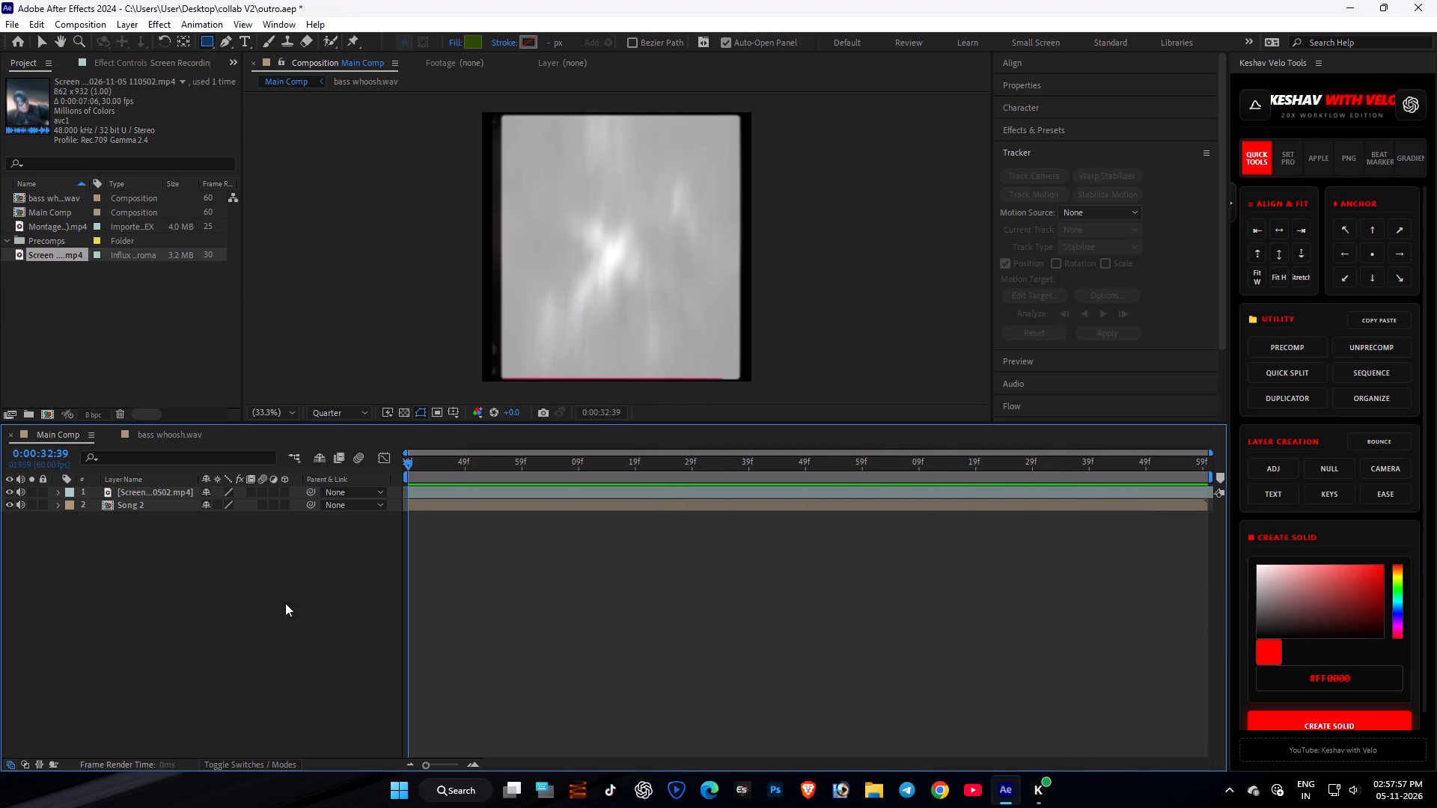
left_click_drag(285, 603, 557, 554)
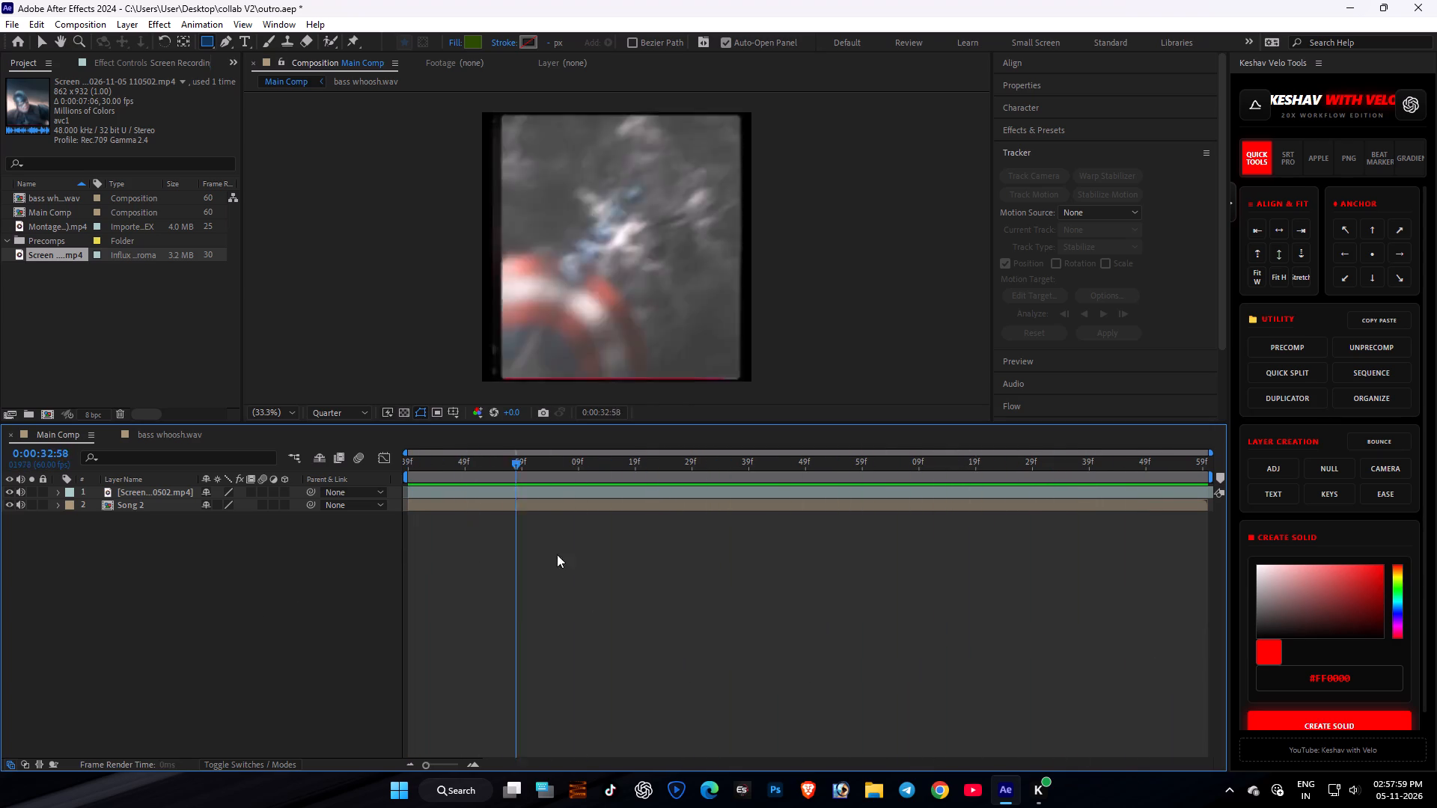
left_click_drag(557, 554, 949, 538)
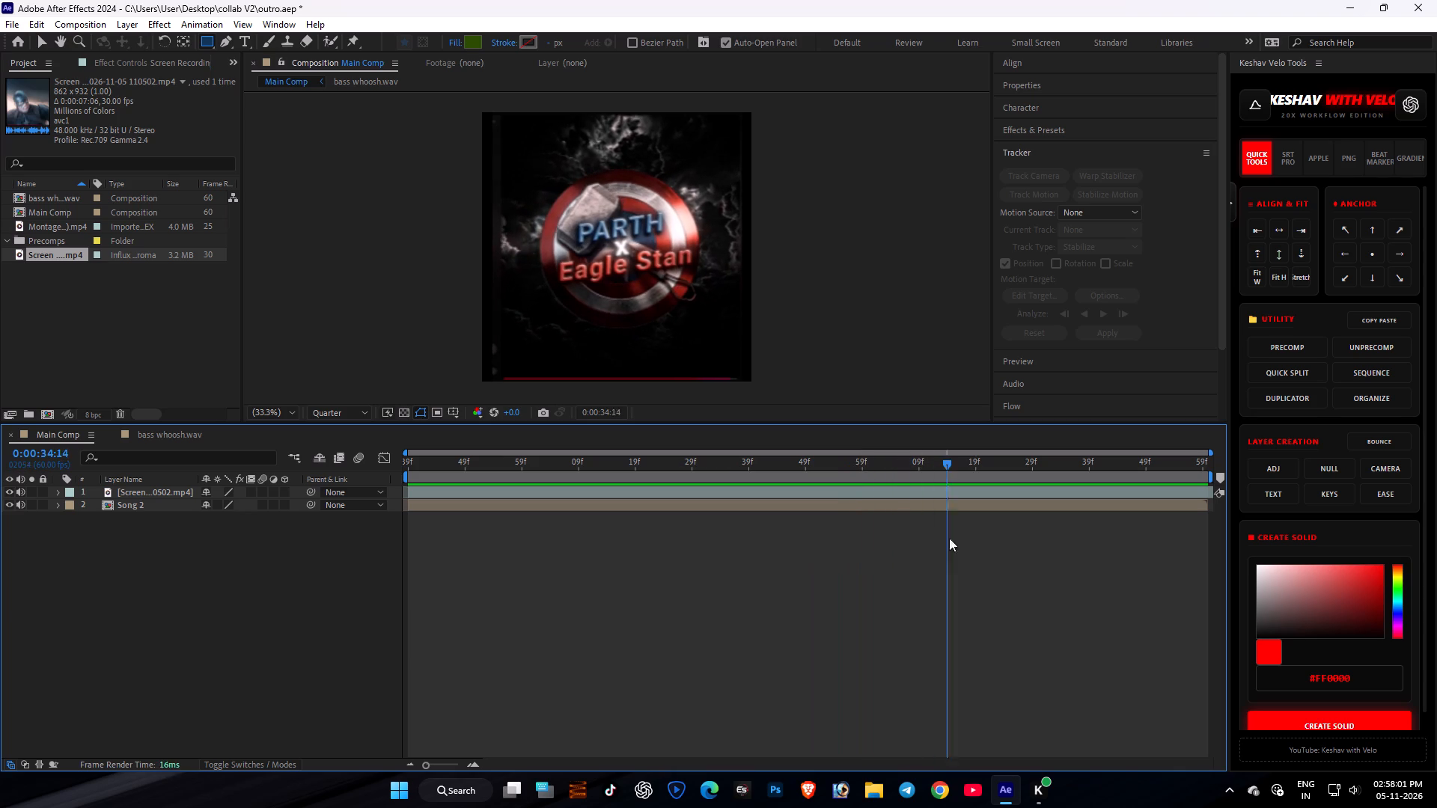
left_click_drag(949, 538, 1108, 474)
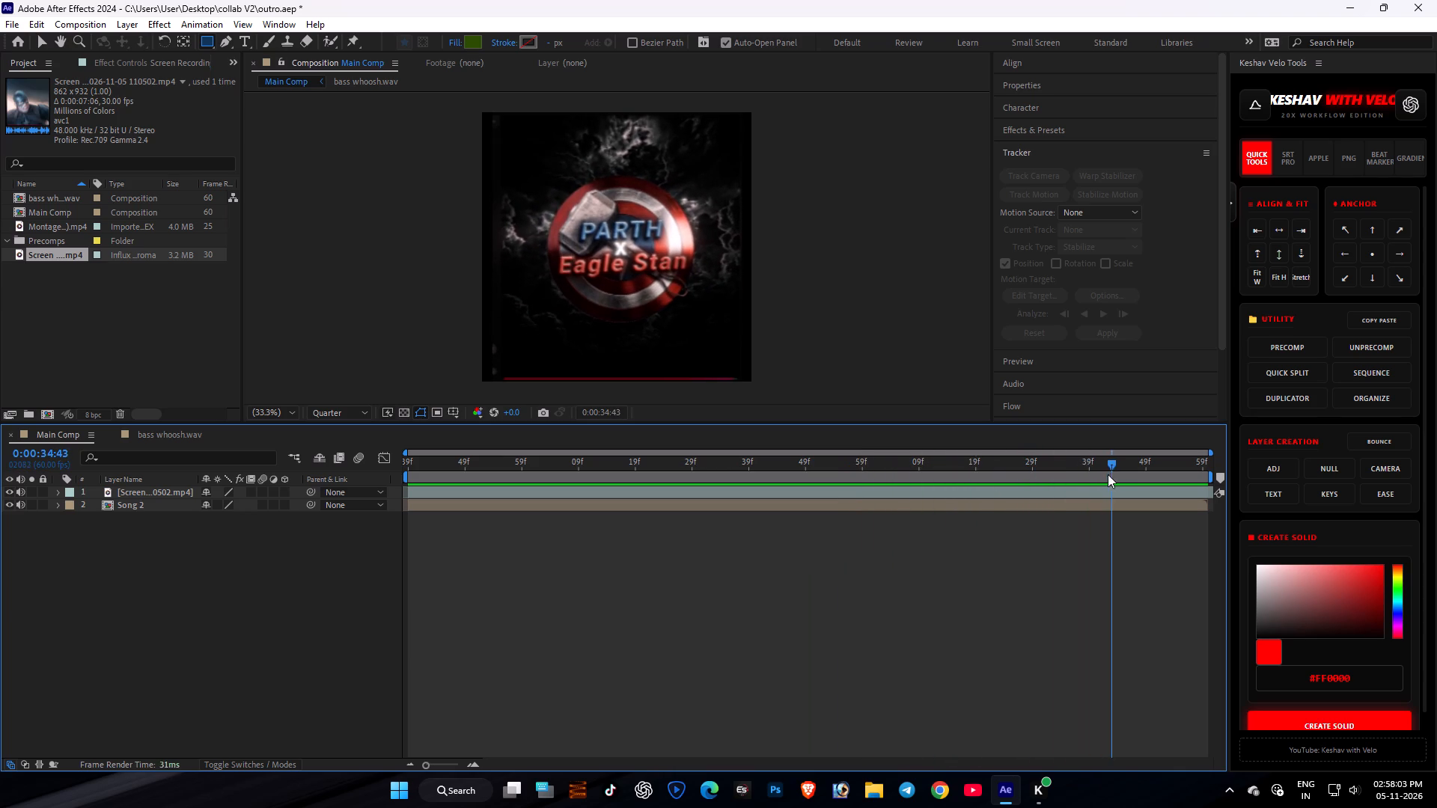
left_click_drag(1108, 474, 606, 492)
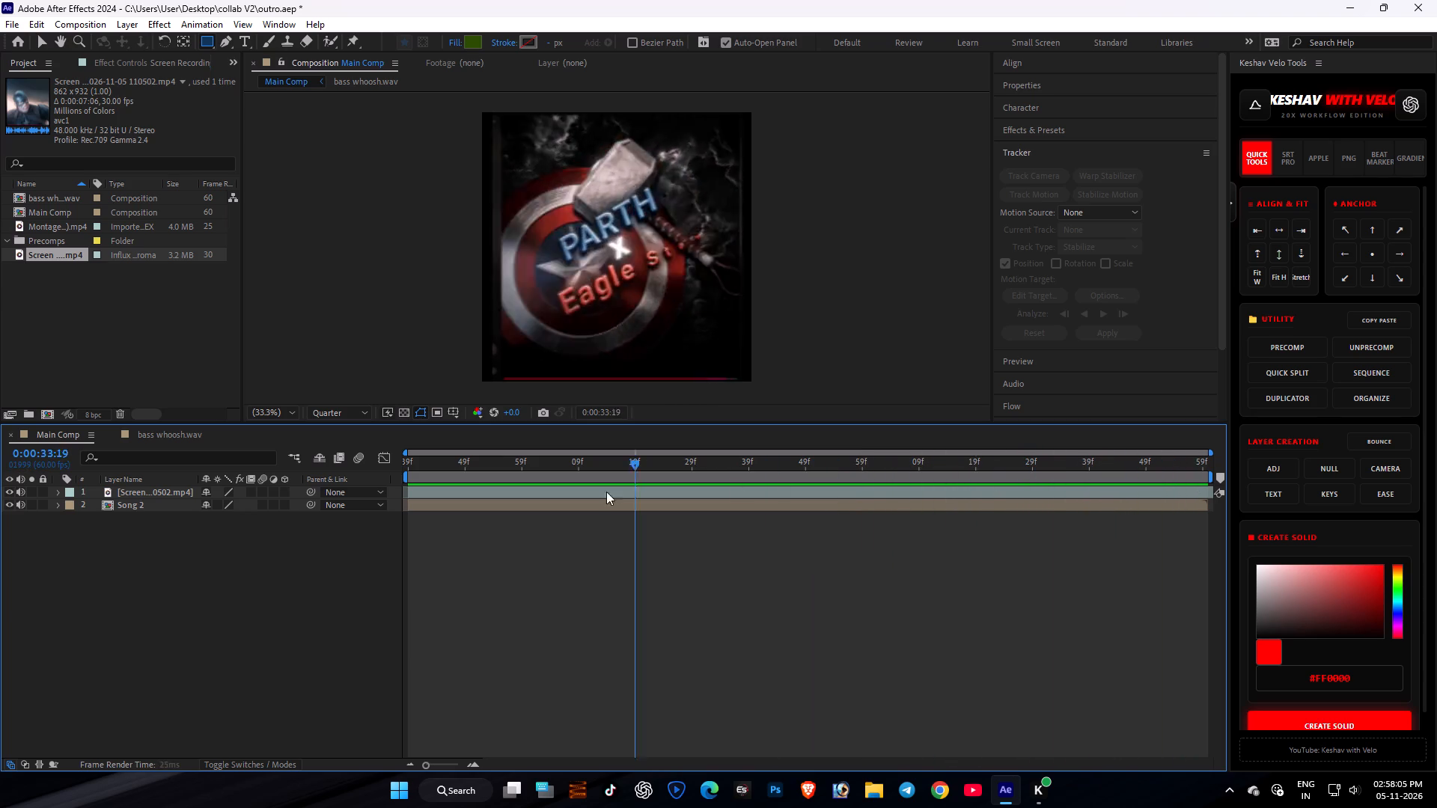
left_click_drag(606, 492, 665, 584)
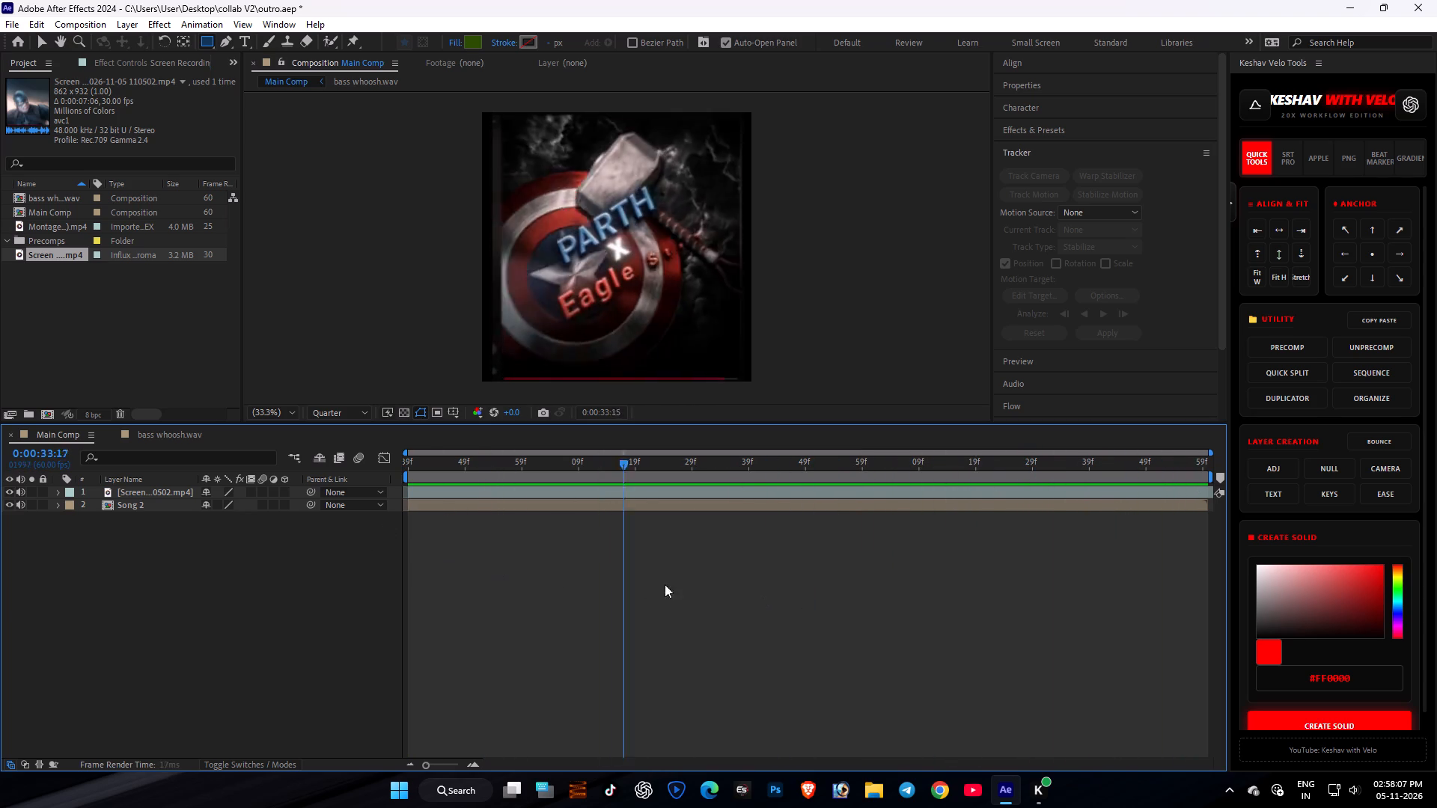
left_click_drag(665, 584, 971, 602)
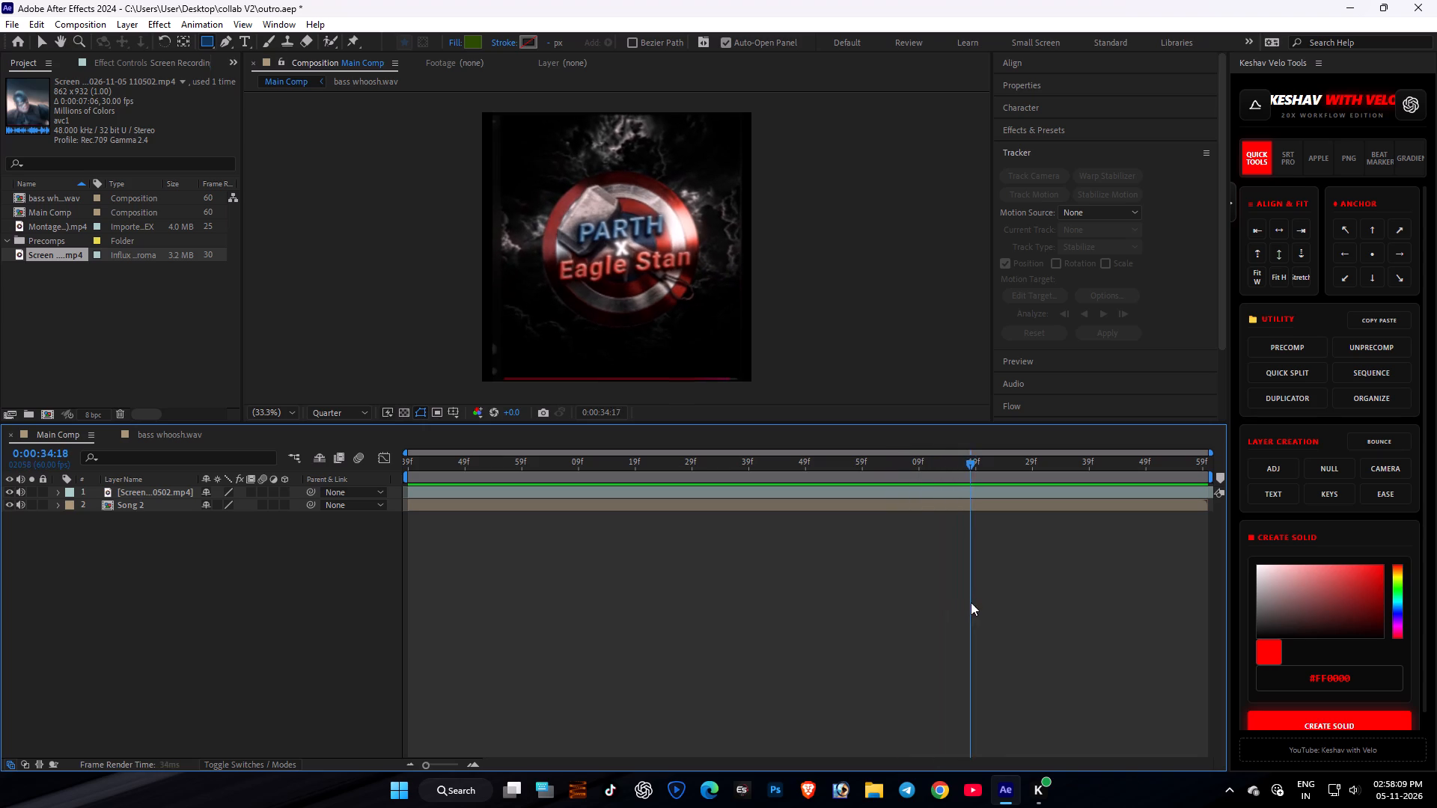
left_click_drag(971, 602, 713, 536)
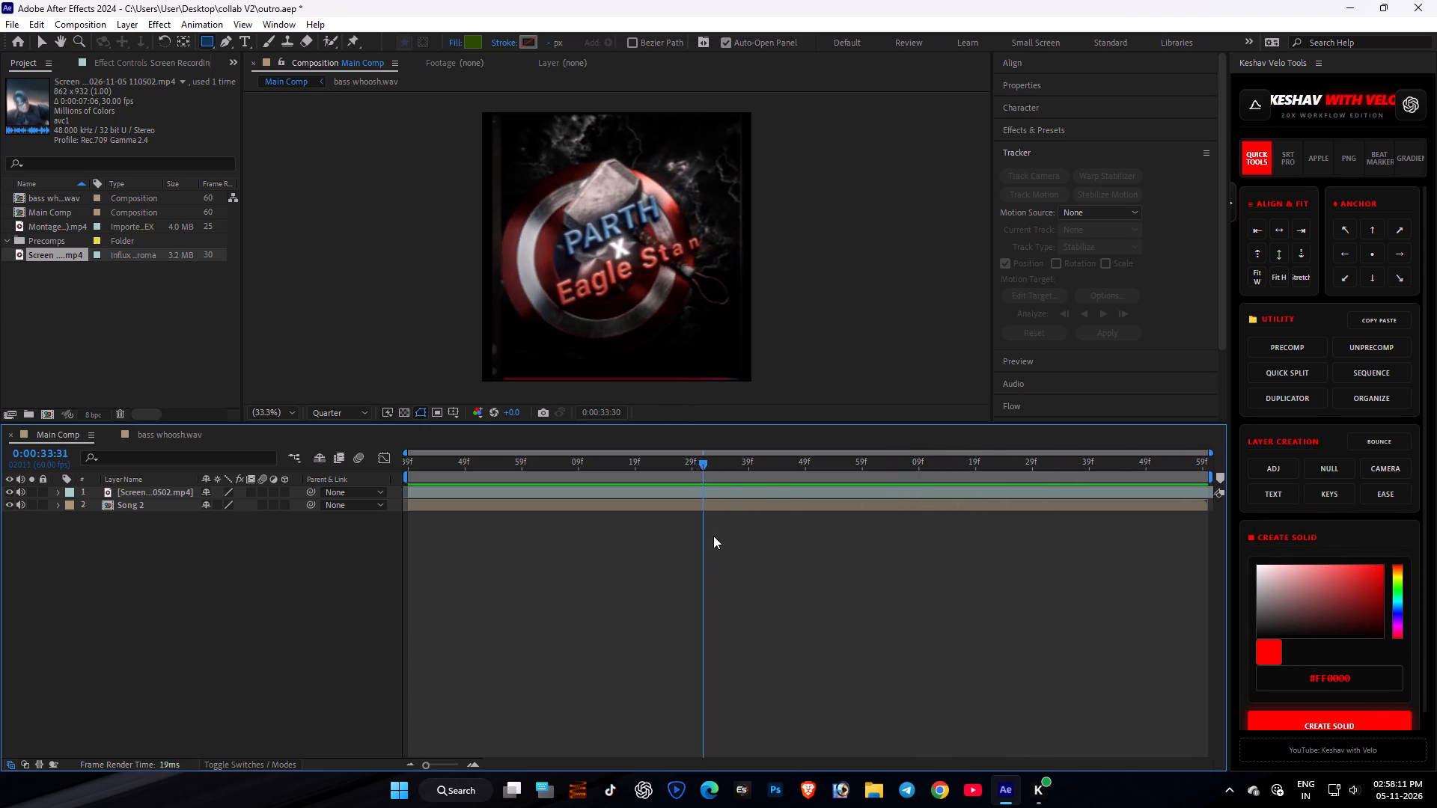
left_click_drag(713, 536, 614, 634)
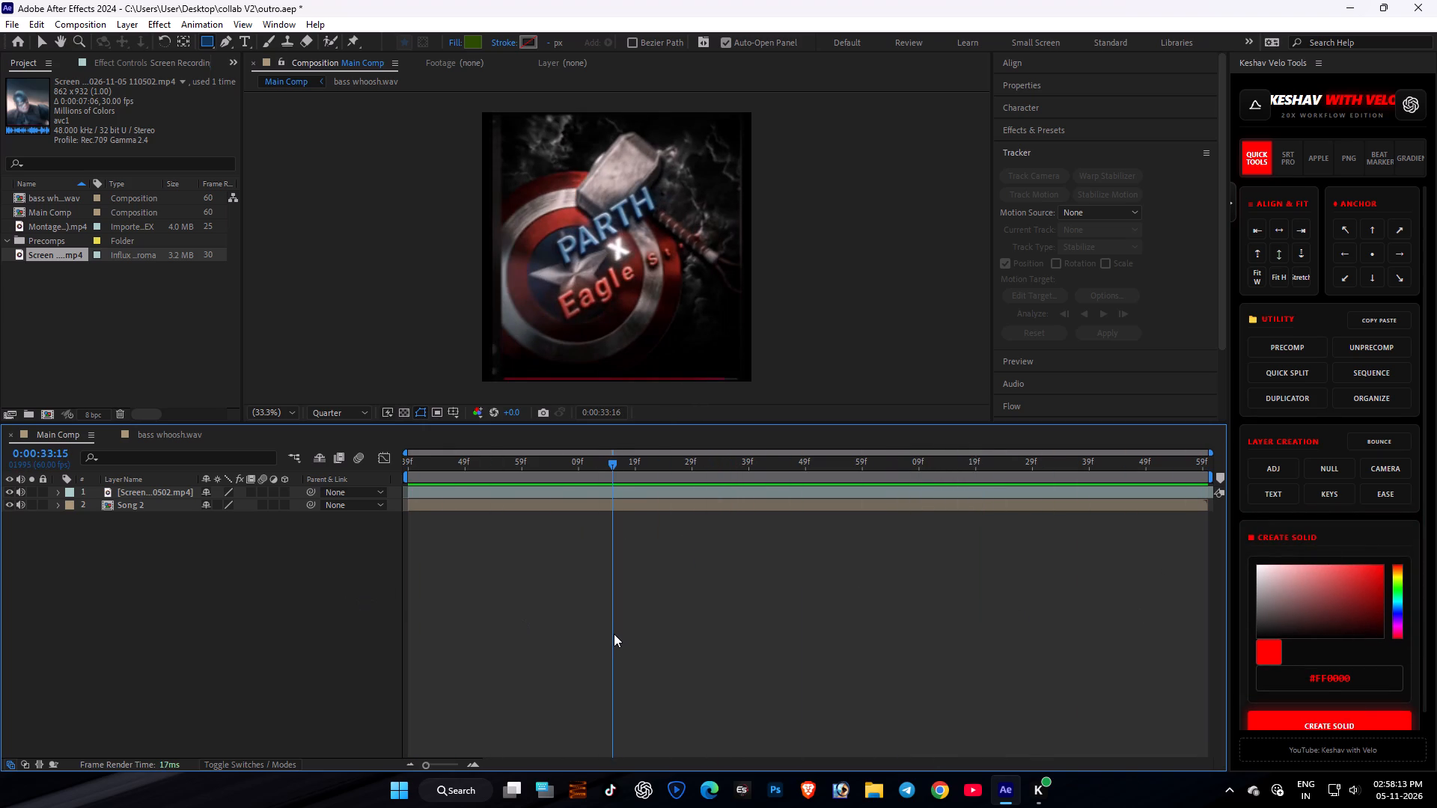
left_click_drag(614, 634, 412, 661)
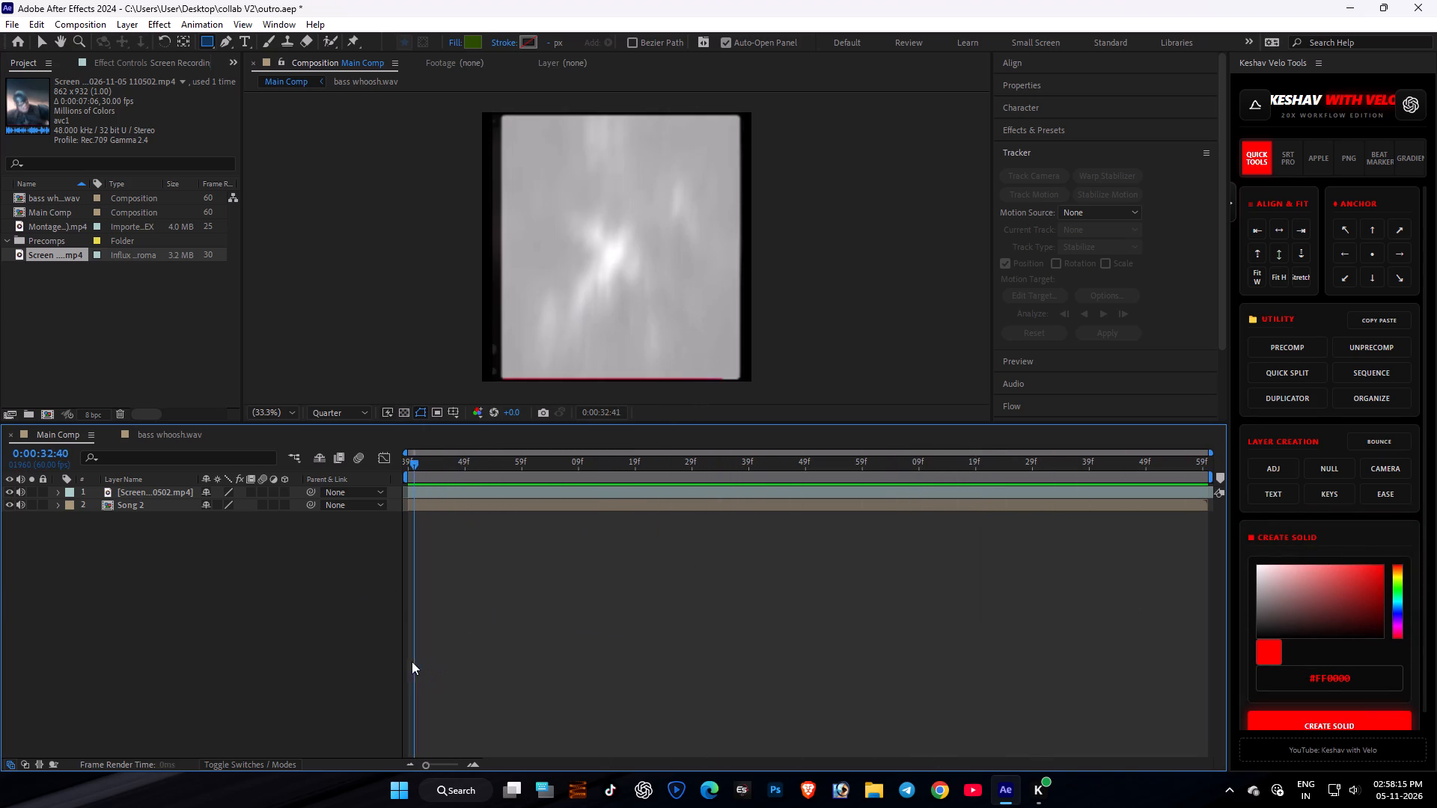
left_click_drag(412, 661, 840, 695)
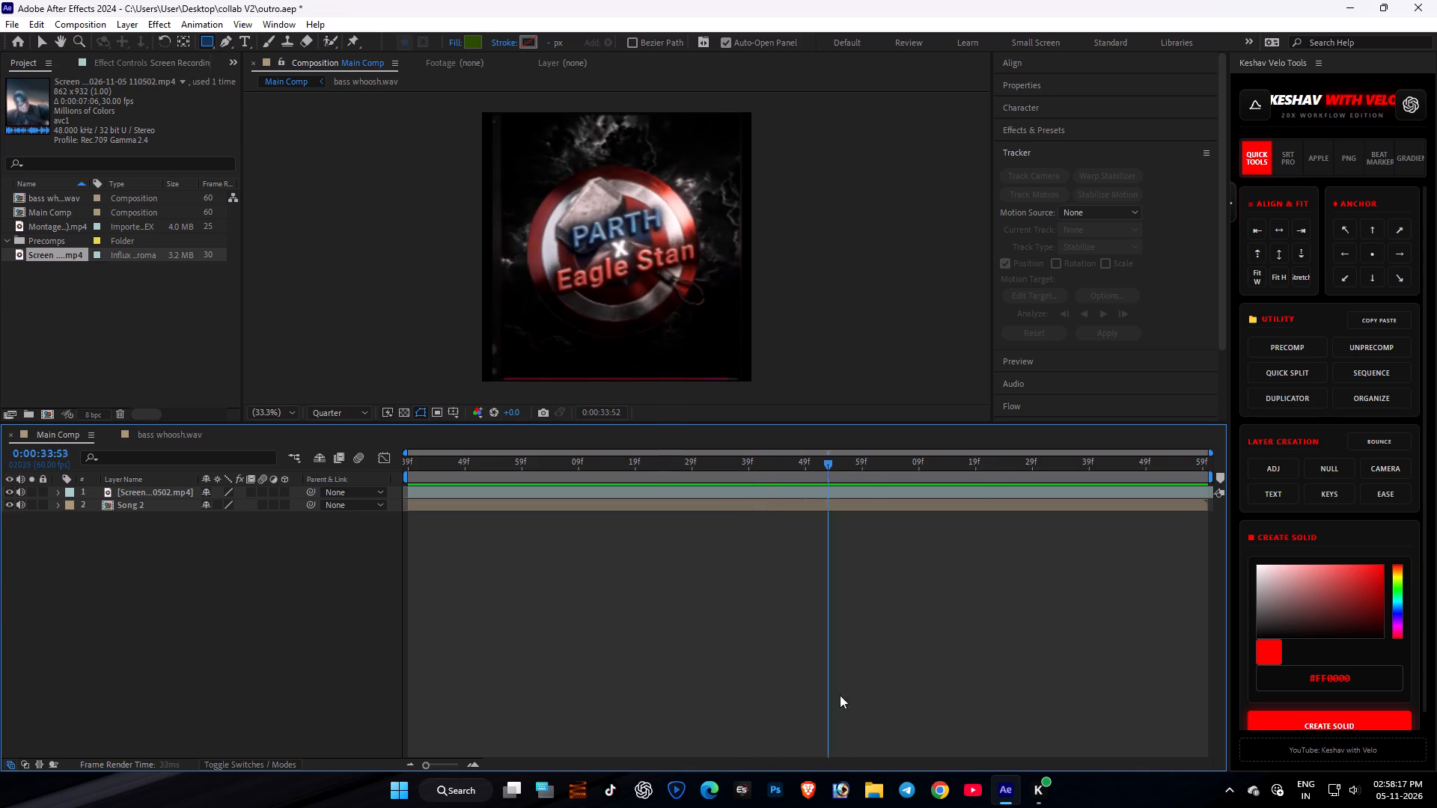
left_click_drag(840, 695, 1348, 625)
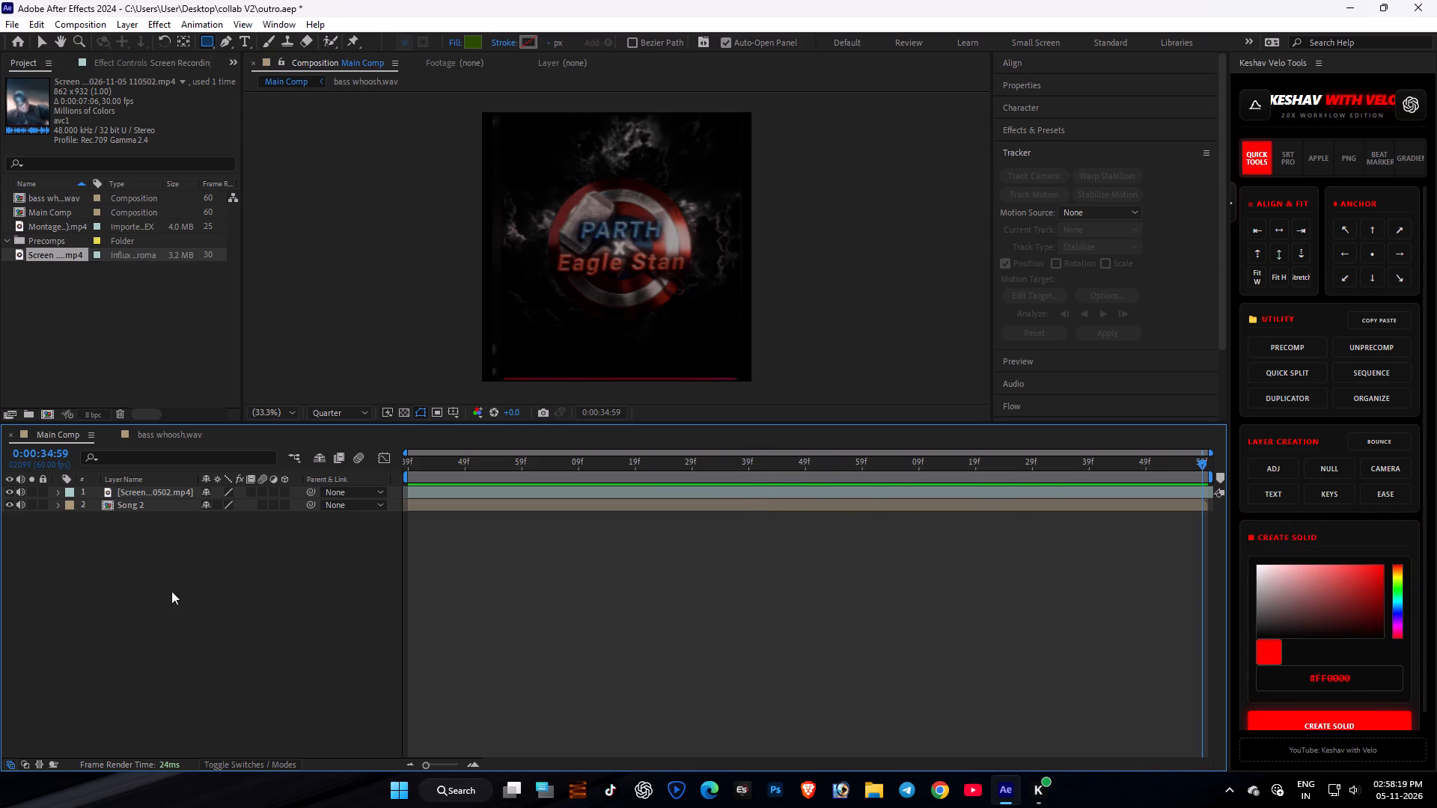
Add a new text layer to Main Comp above the 110502 recording.
left_click(176, 360)
left_click(165, 345)
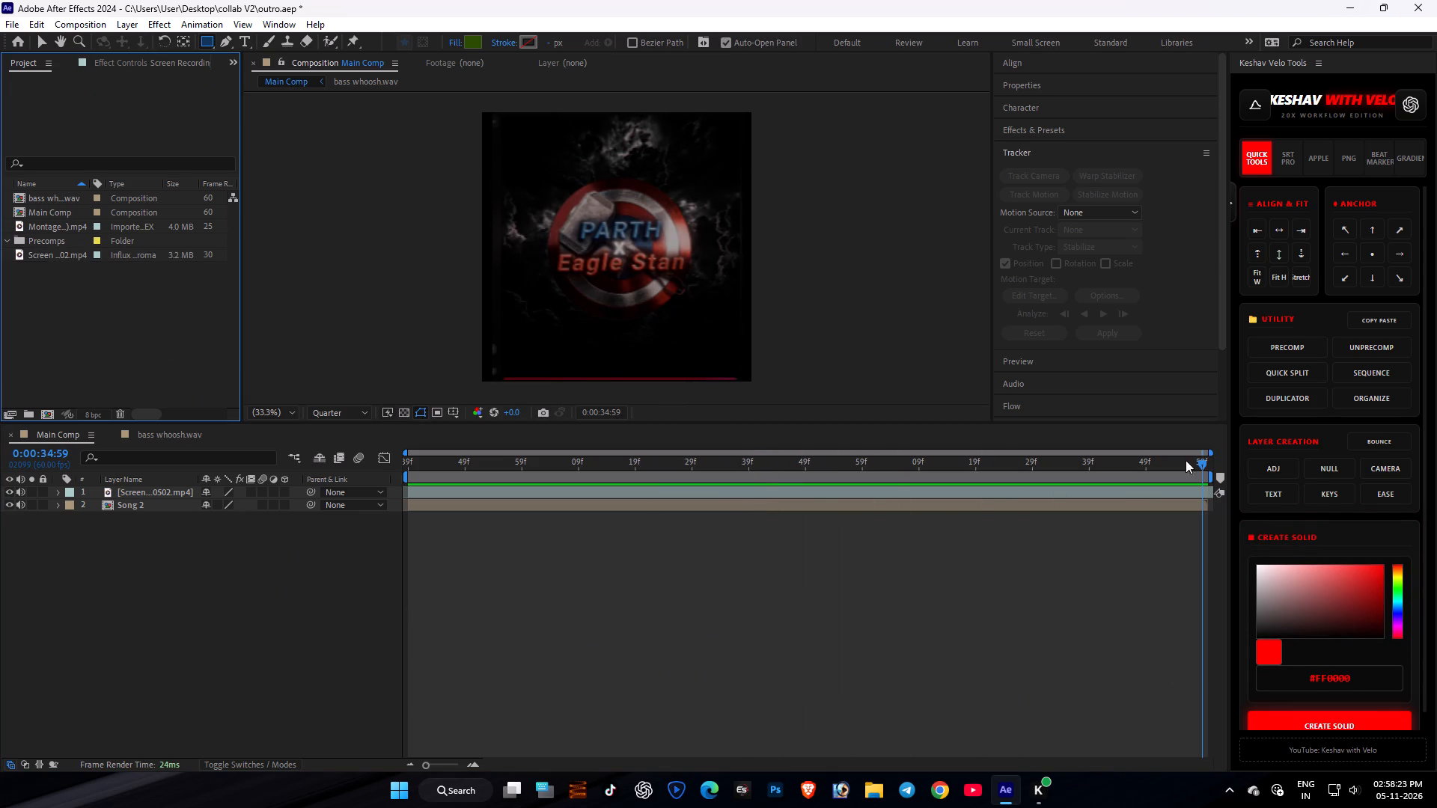
left_click(1287, 489)
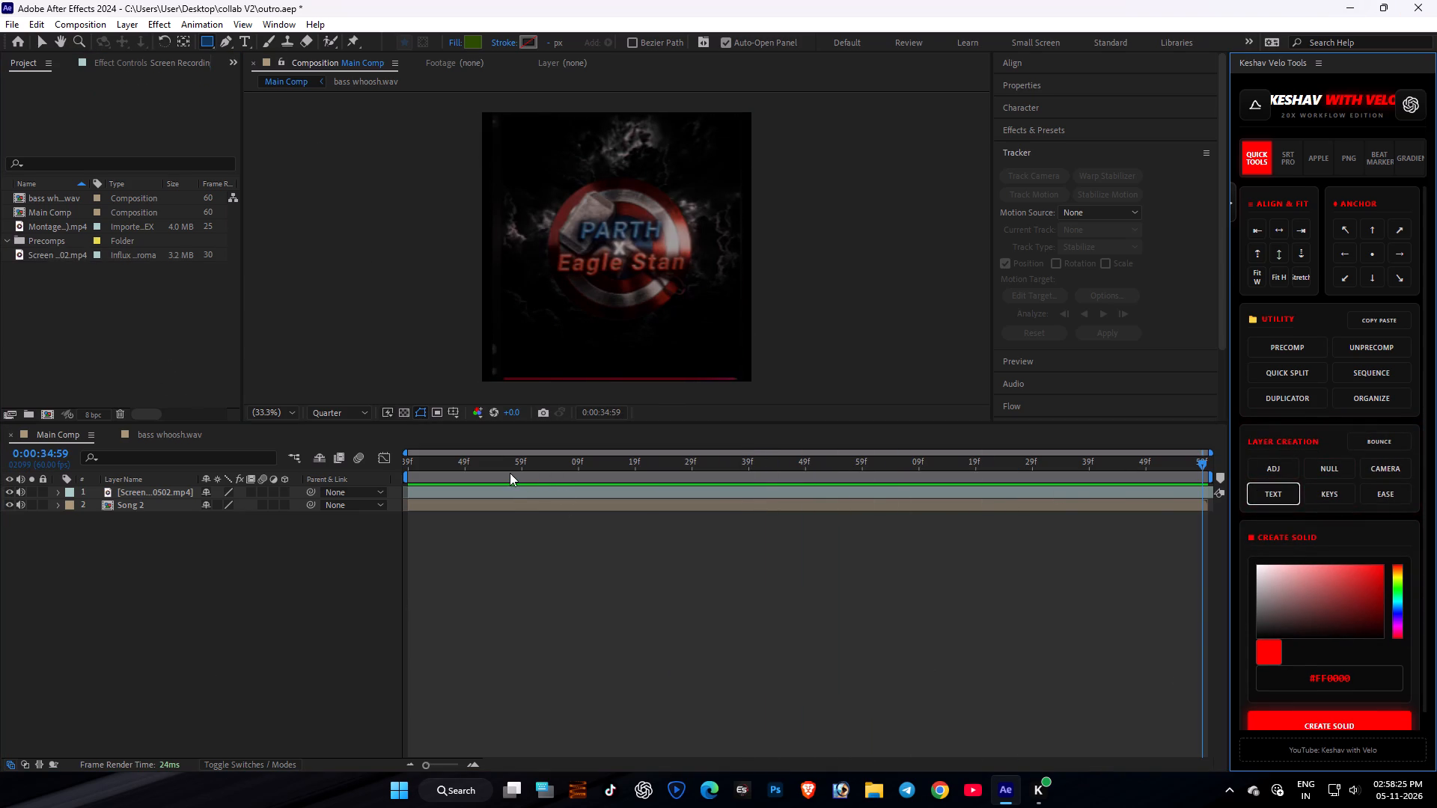
left_click(499, 497)
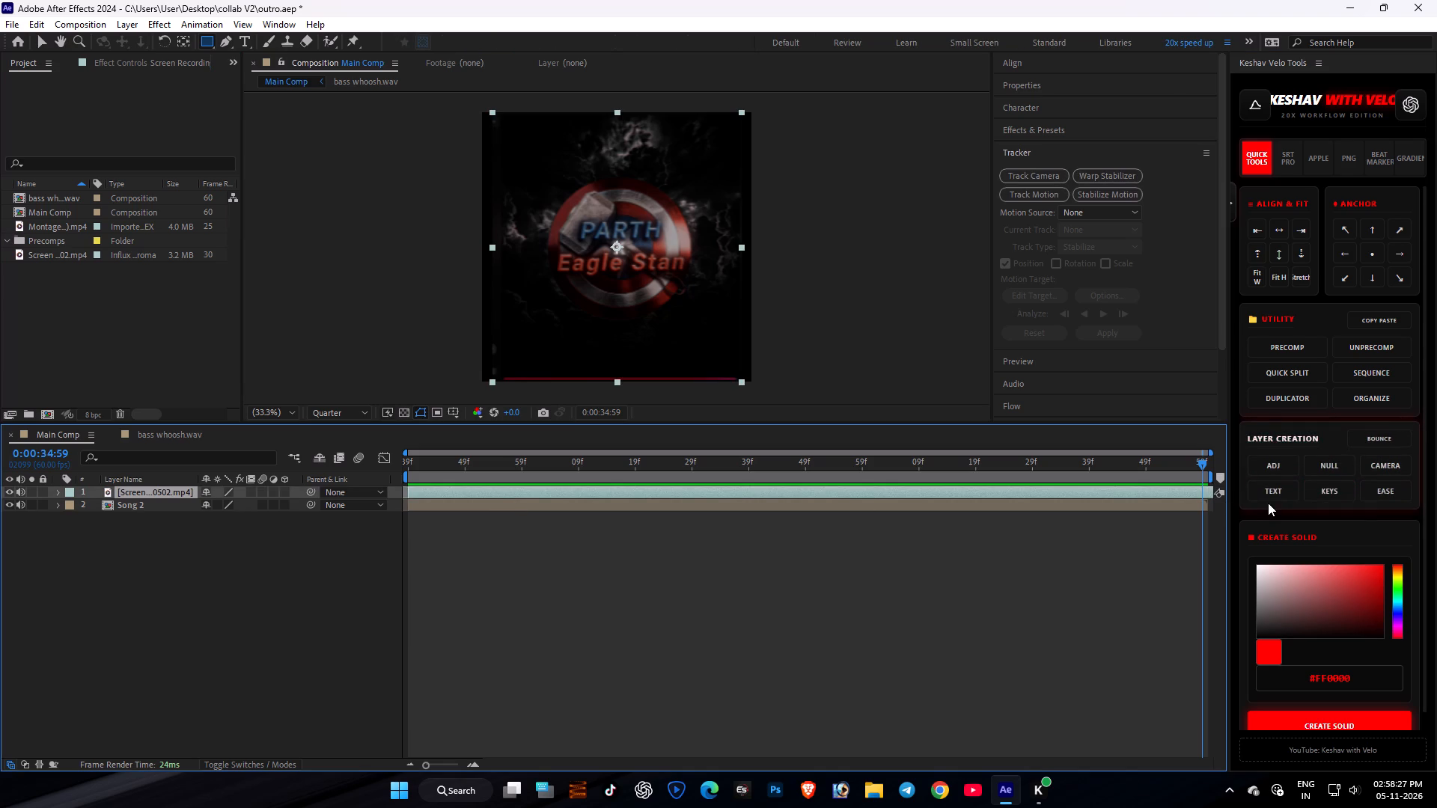
left_click(1268, 499)
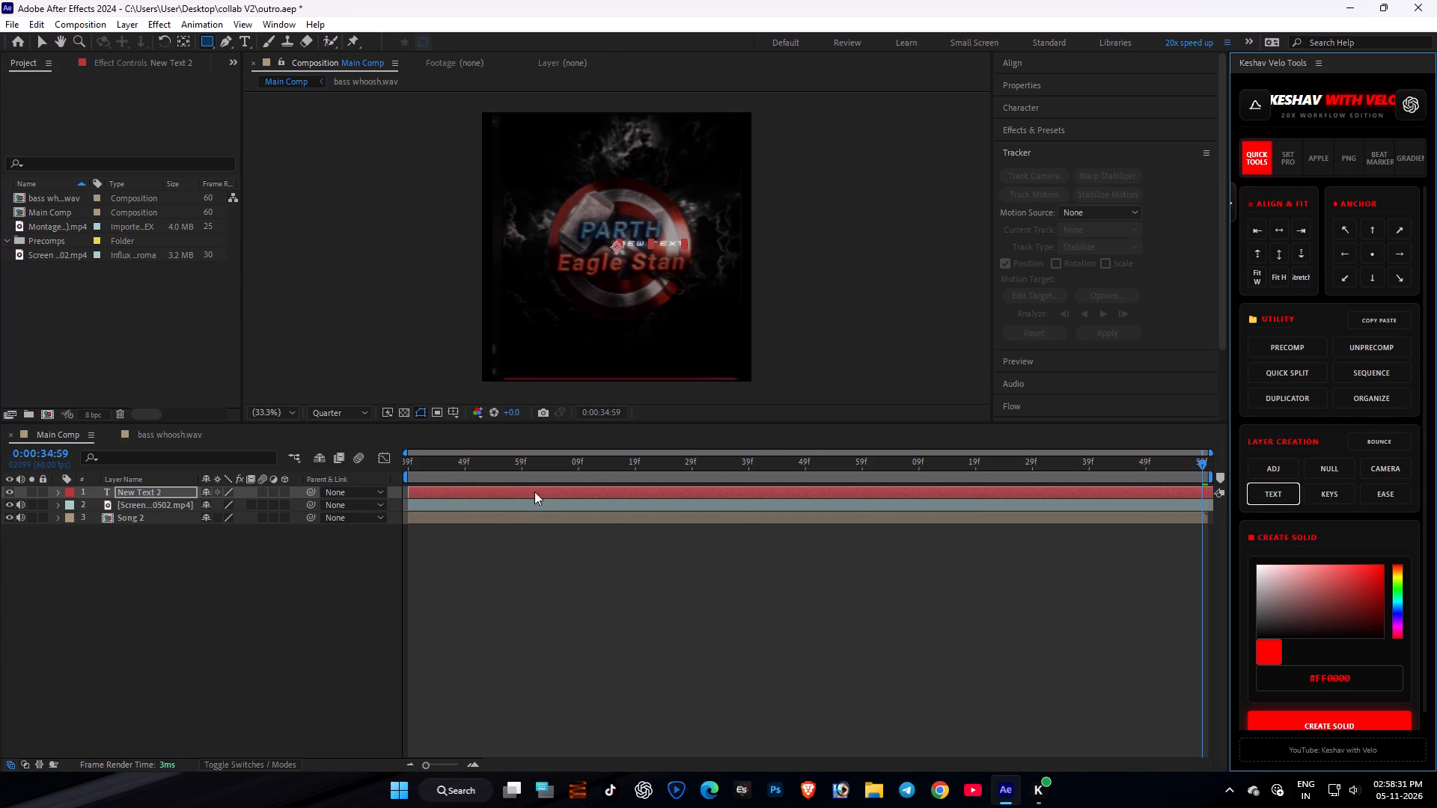
Set the font of the new layer's placeholder text to Arial Regular.
double_click(461, 490)
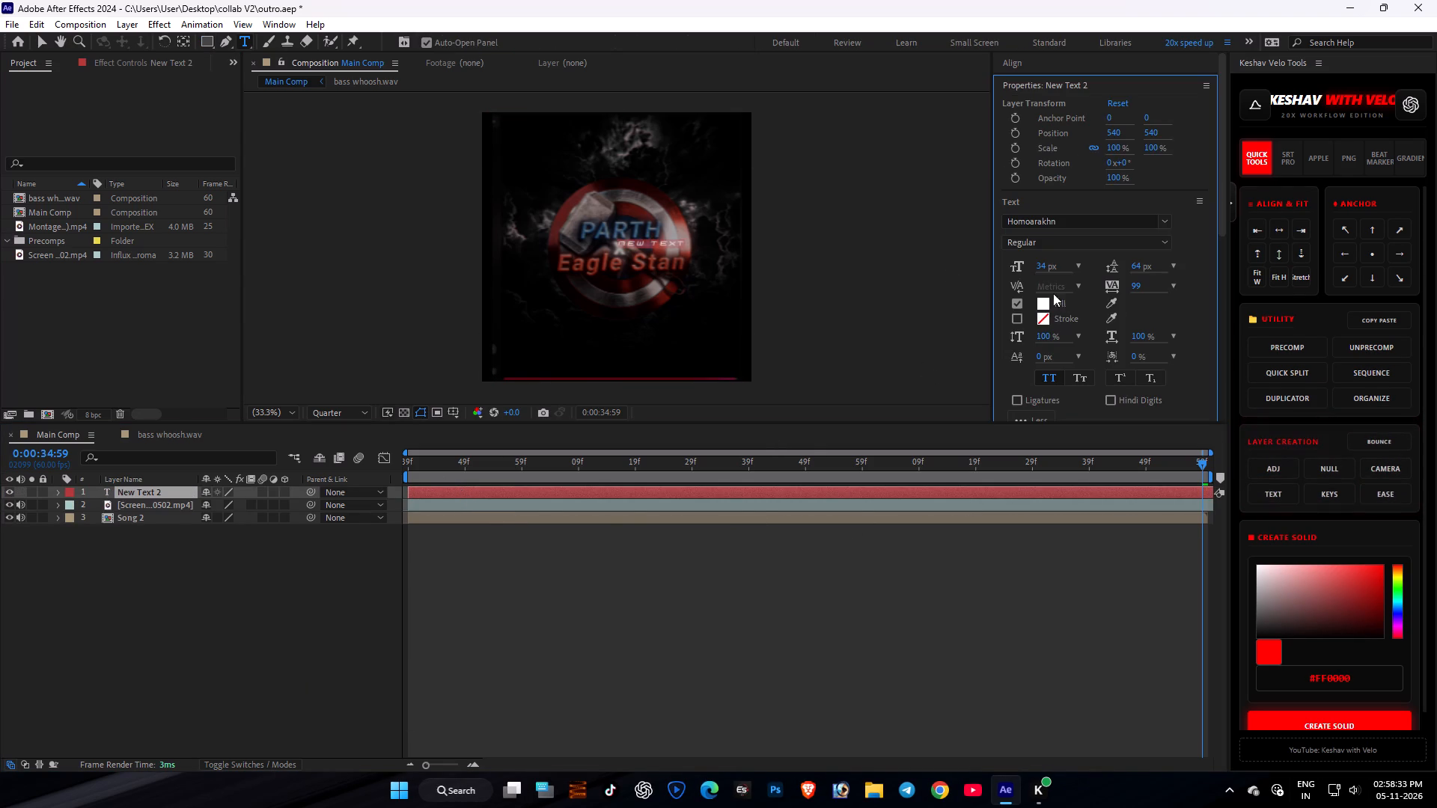
left_click(1076, 221)
type("ari")
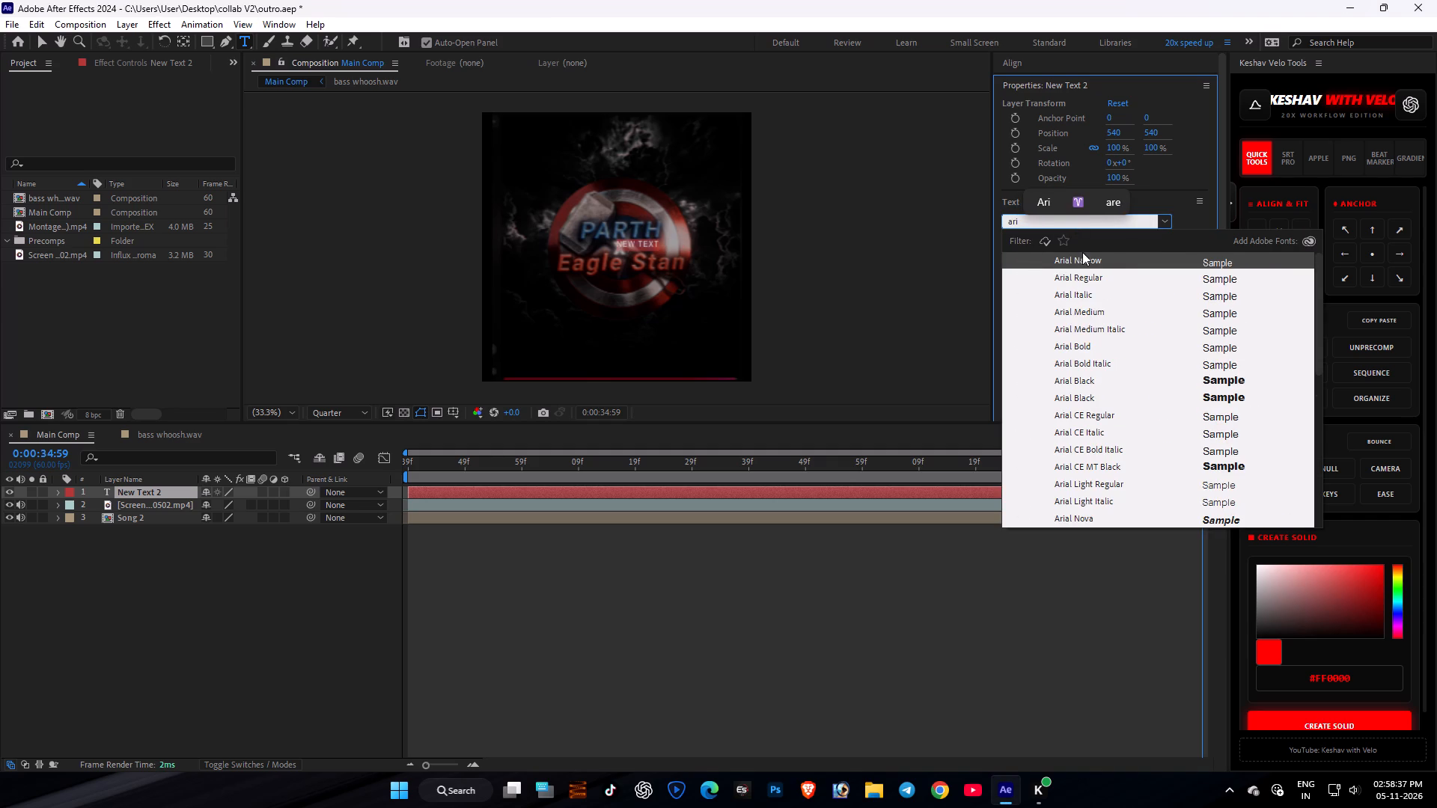
left_click(1090, 275)
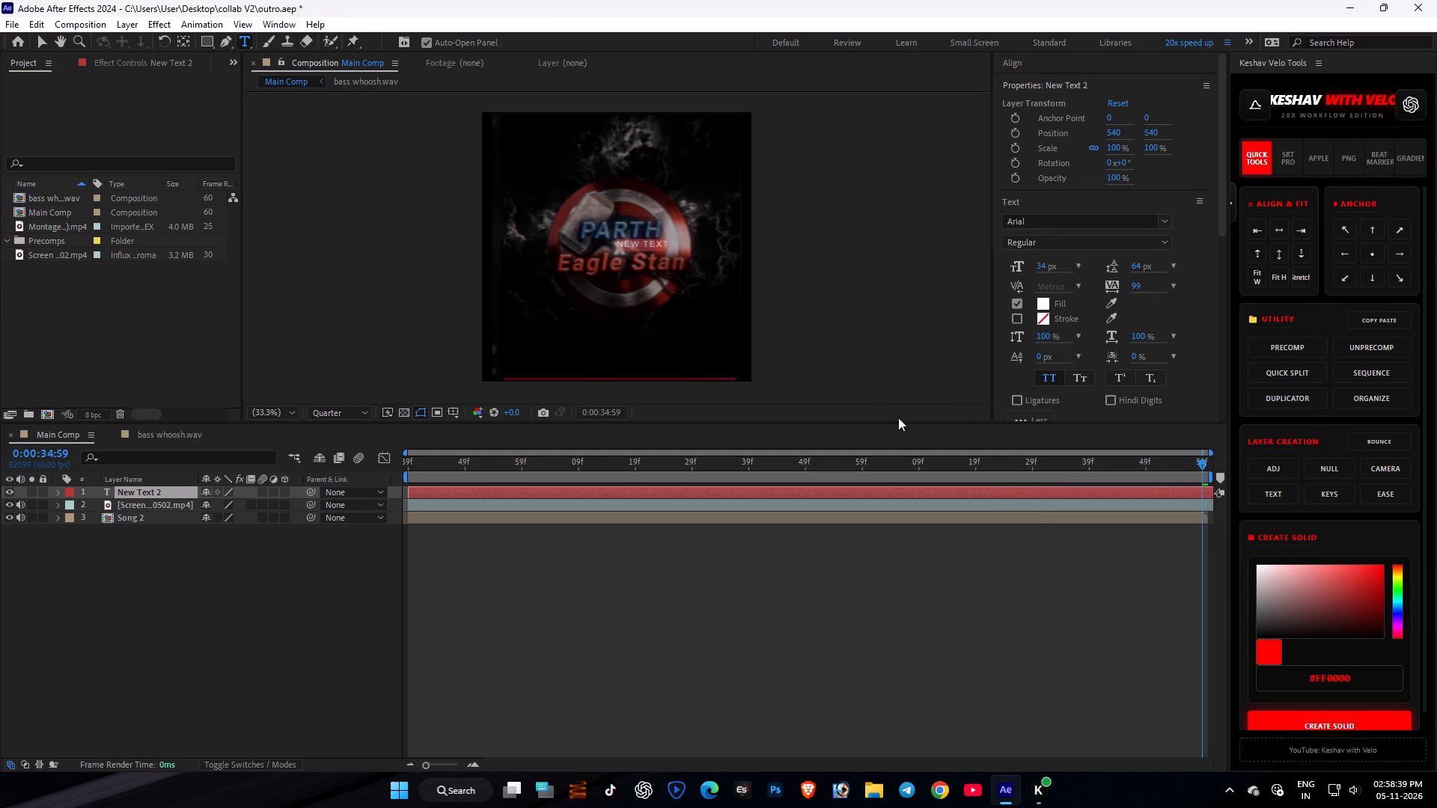
Set the placeholder text's size to 100 px and turn on its stroke.
double_click(848, 490)
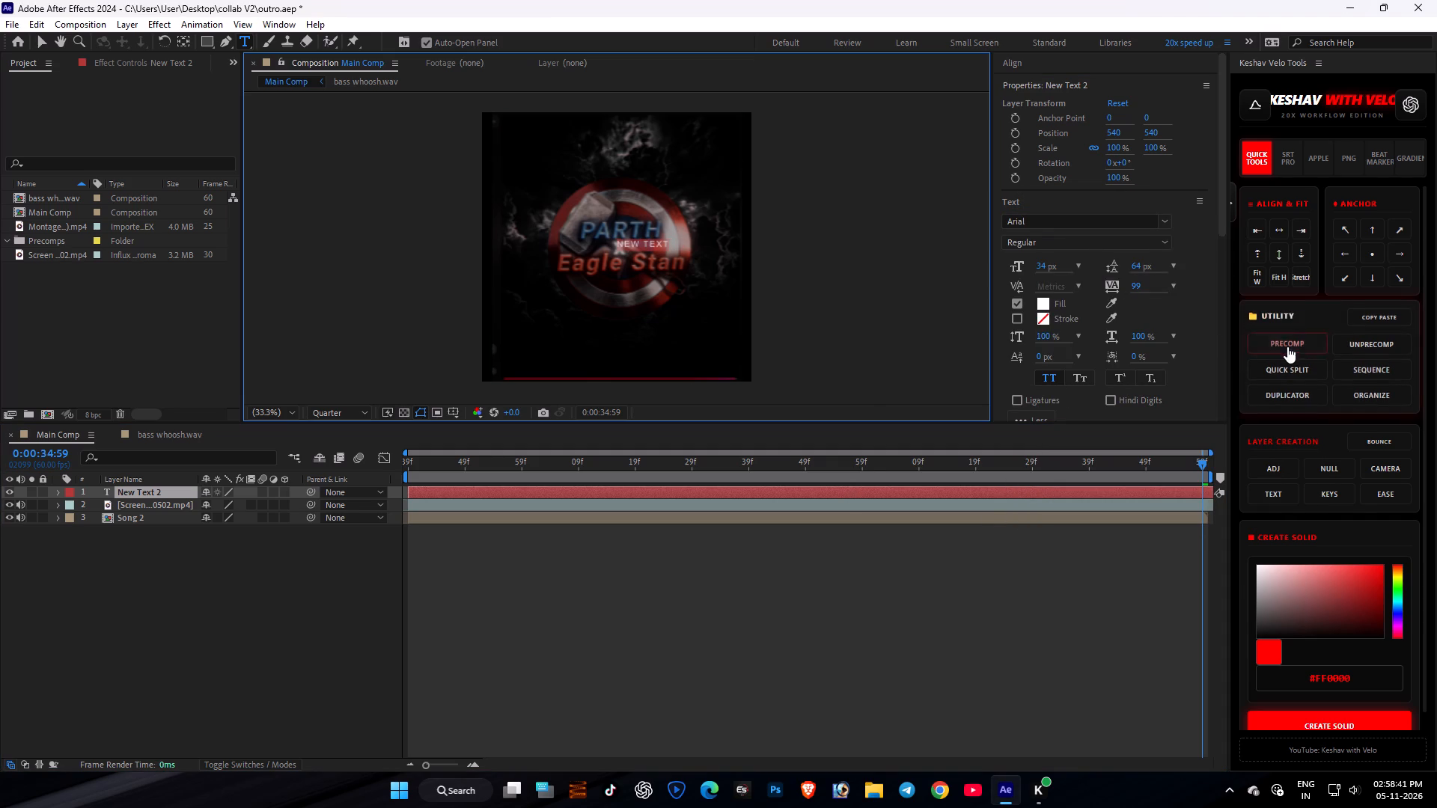
left_click(1038, 266)
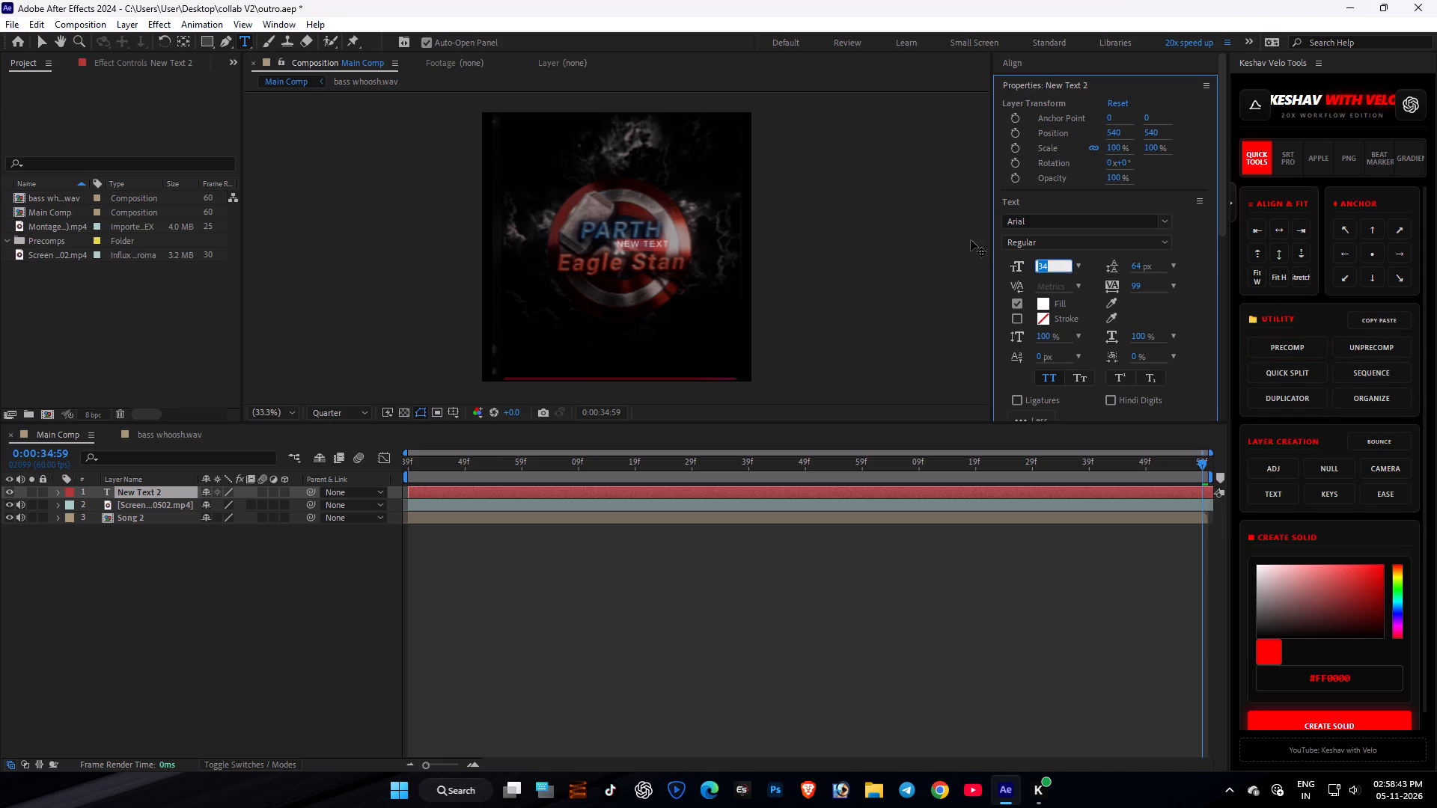
type("100")
key("Return")
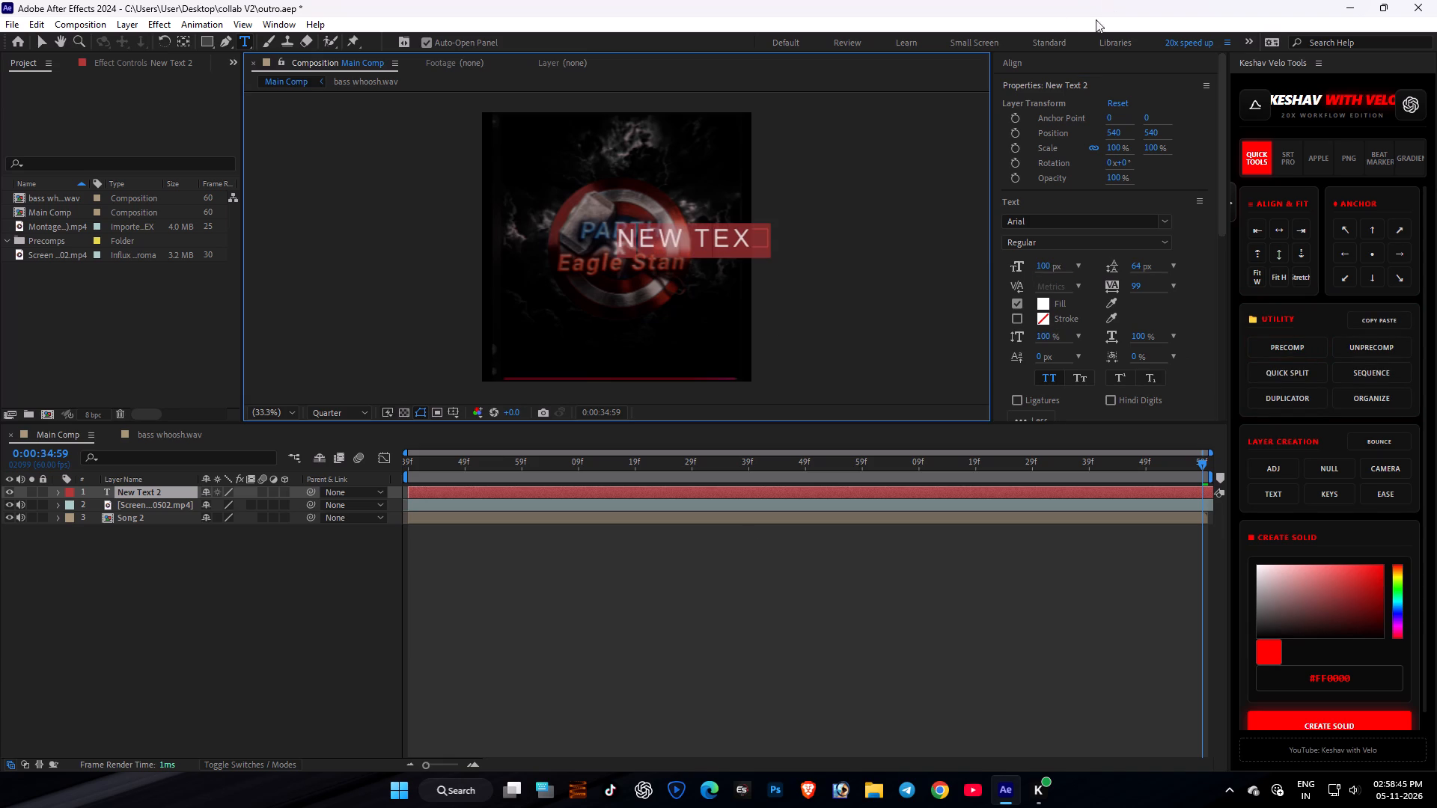
left_click(1013, 319)
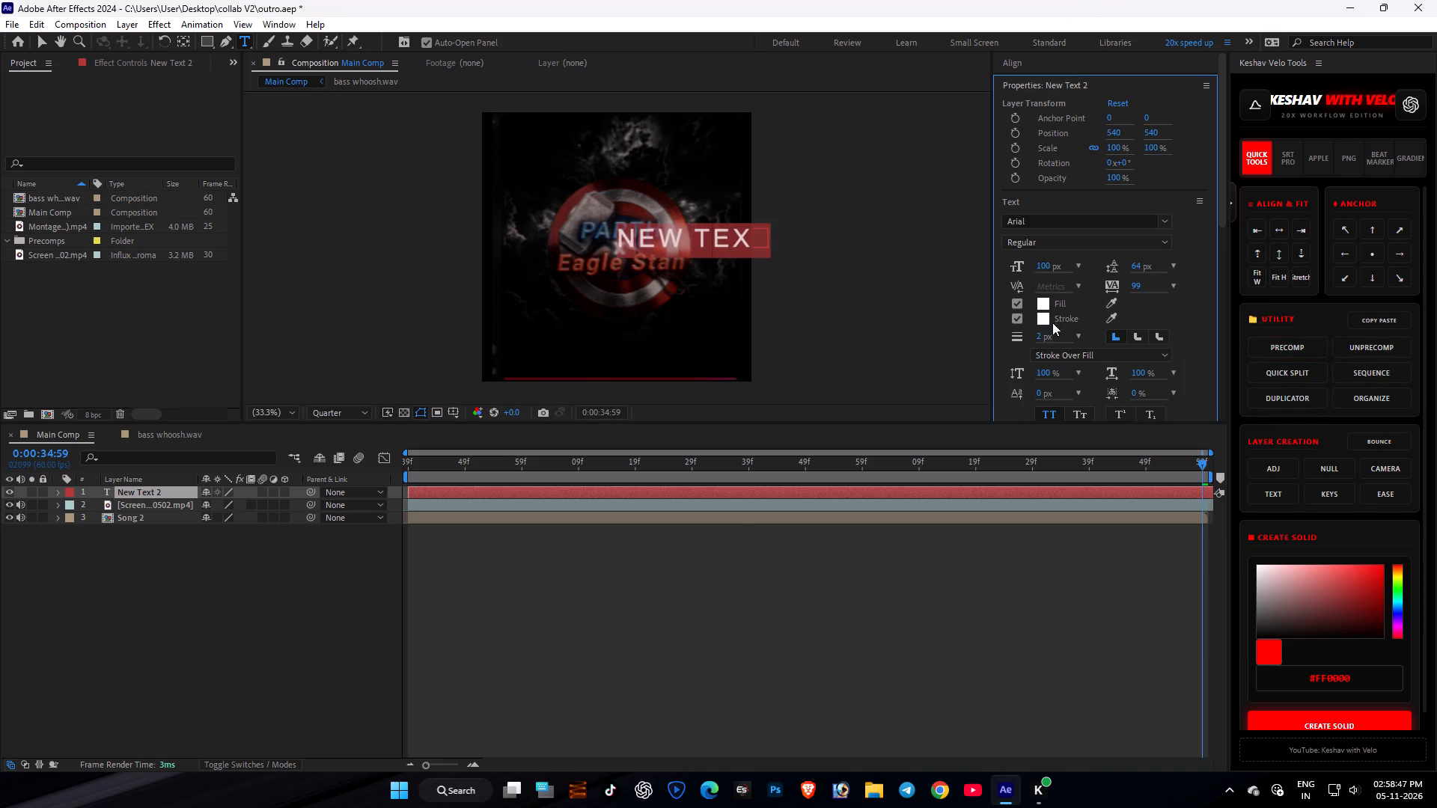
Search the font list for "marcos ae" and leave it without choosing a font.
left_click(1029, 220)
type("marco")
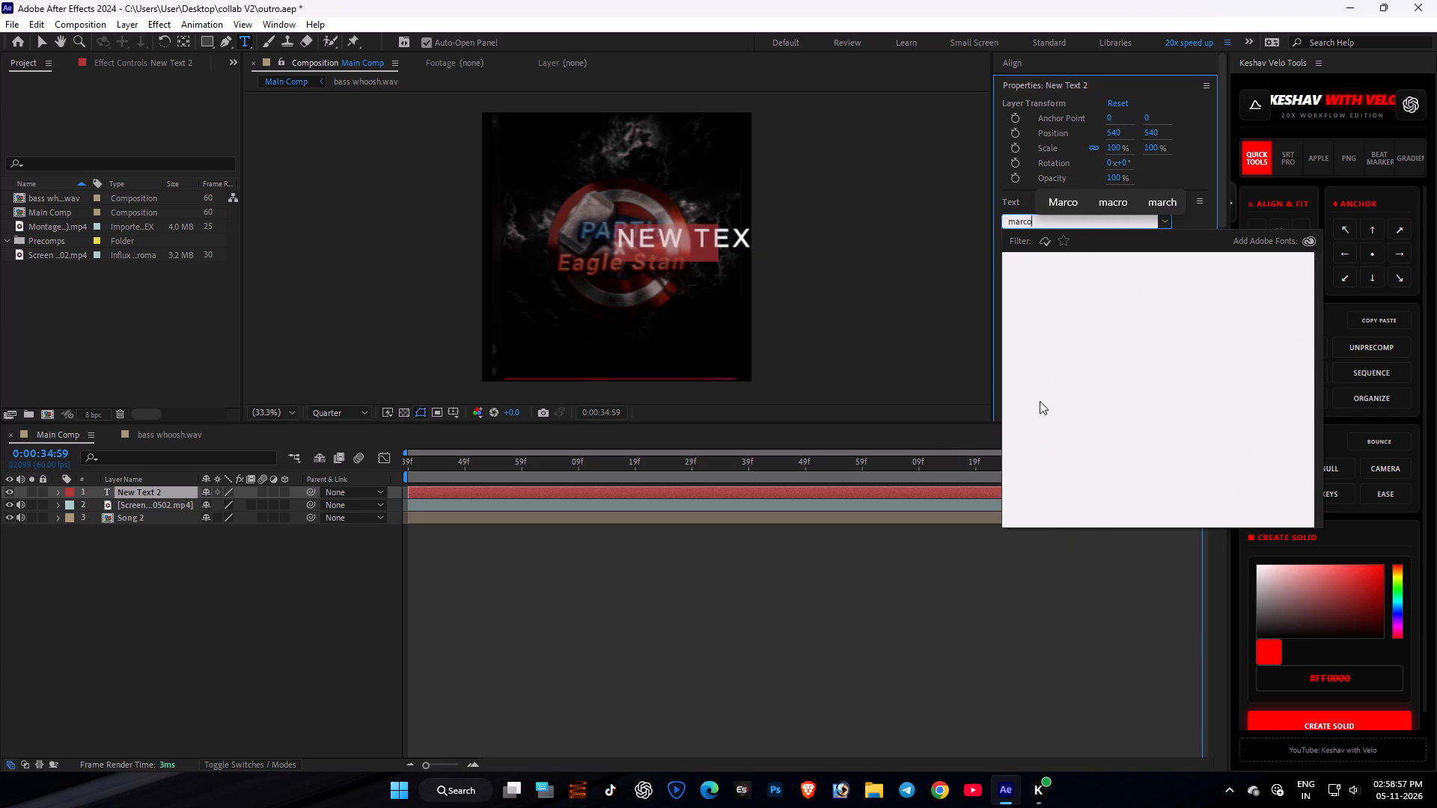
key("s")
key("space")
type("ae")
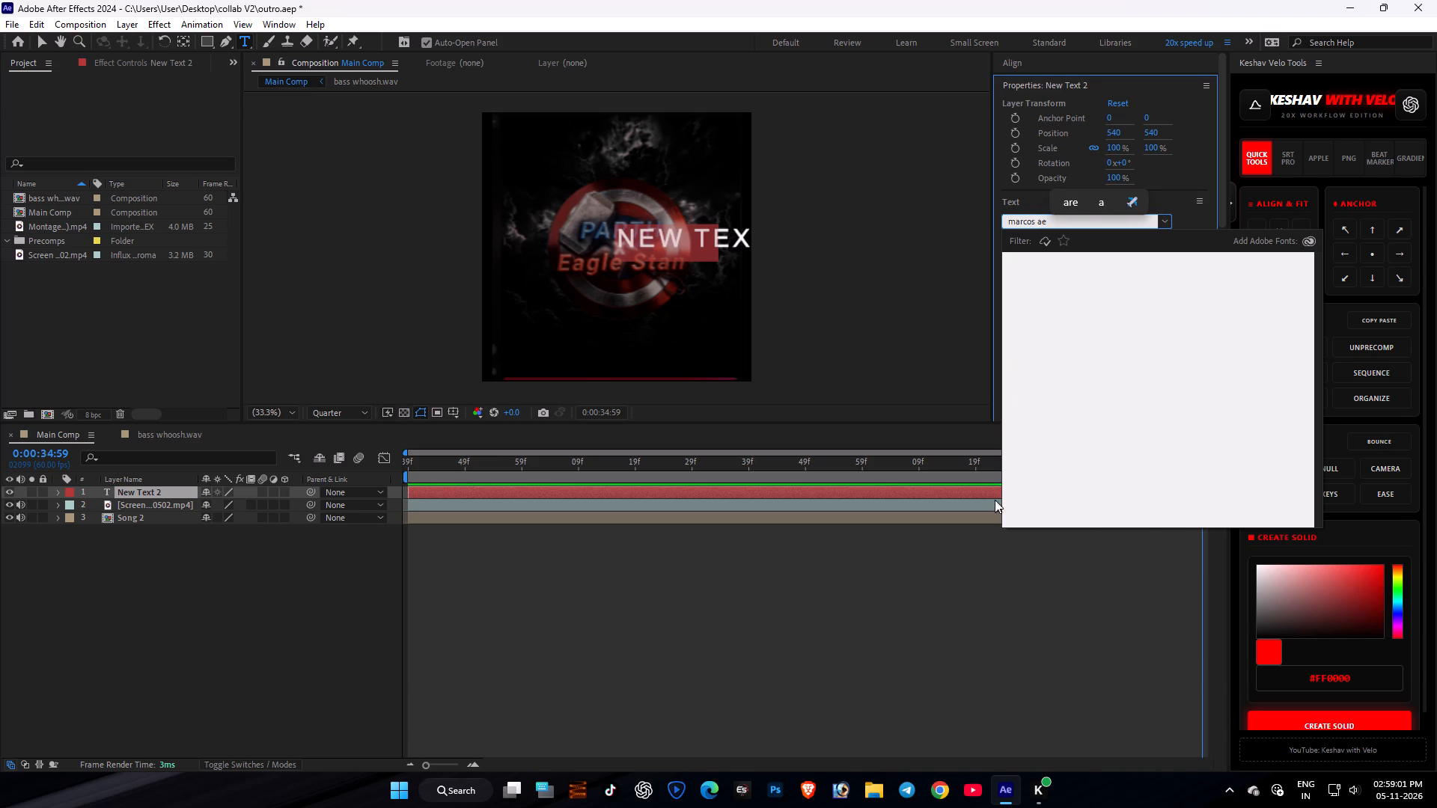
left_click(983, 575)
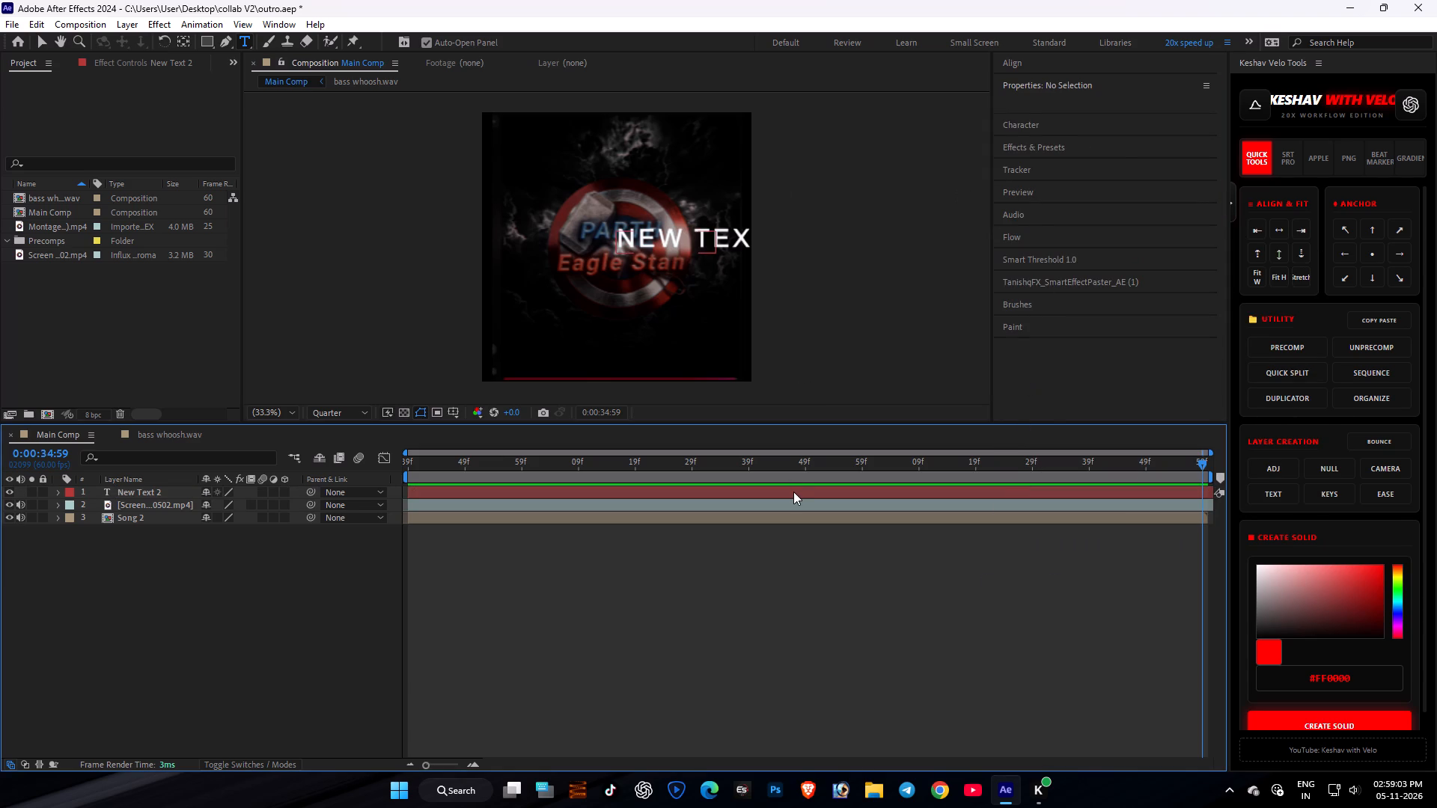
Set the font style of the new text layer's placeholder text to Bold Italic.
double_click(793, 492)
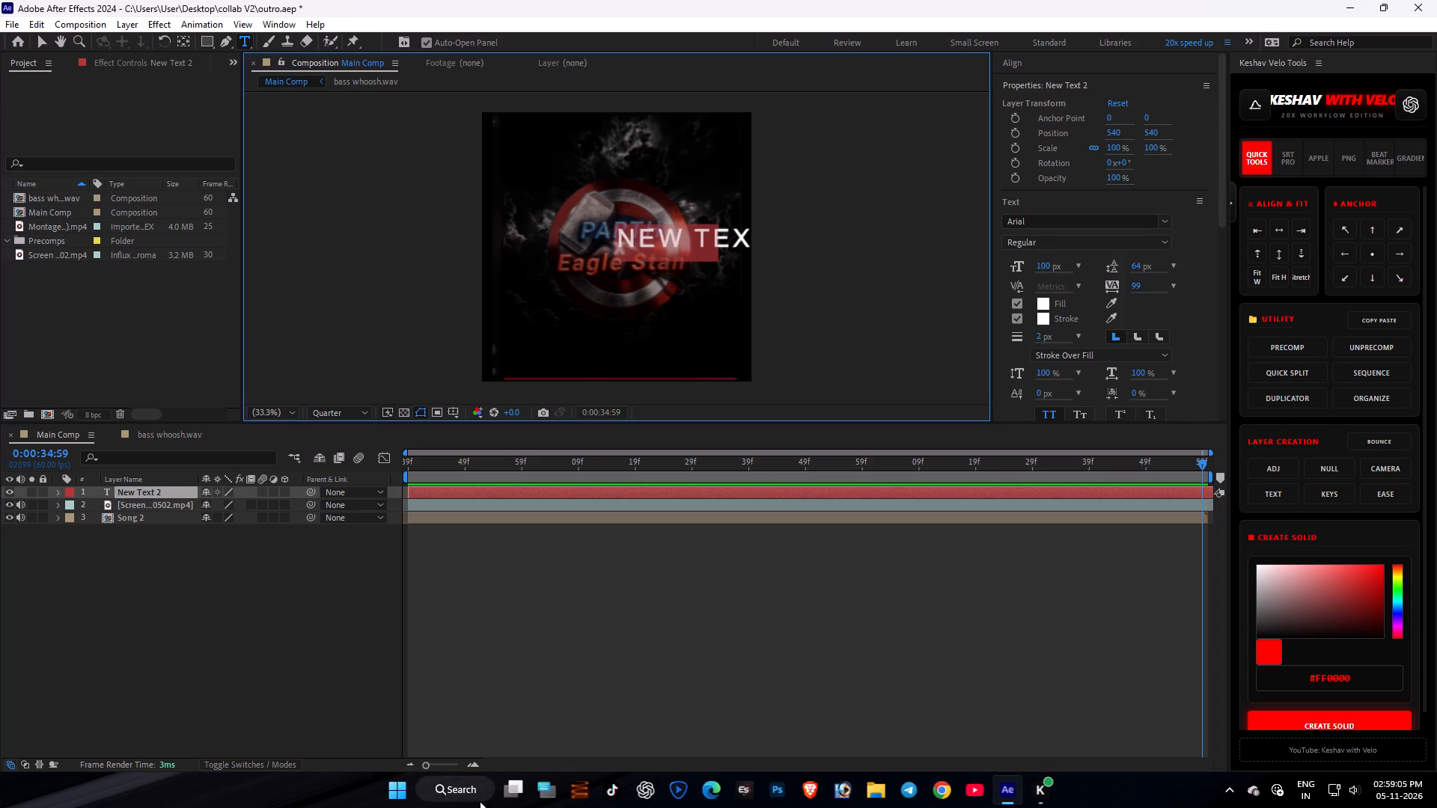
left_click(1117, 236)
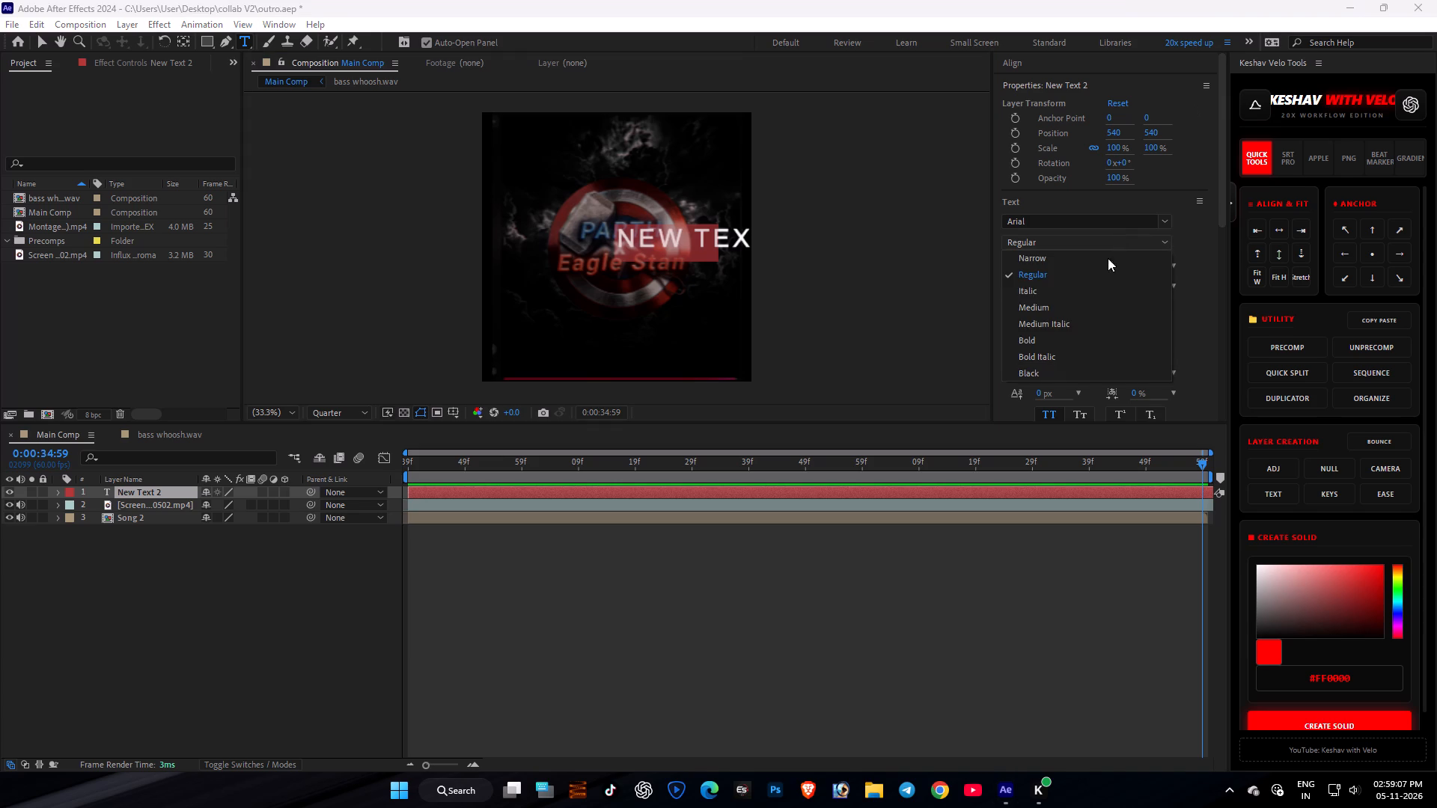
left_click(1056, 339)
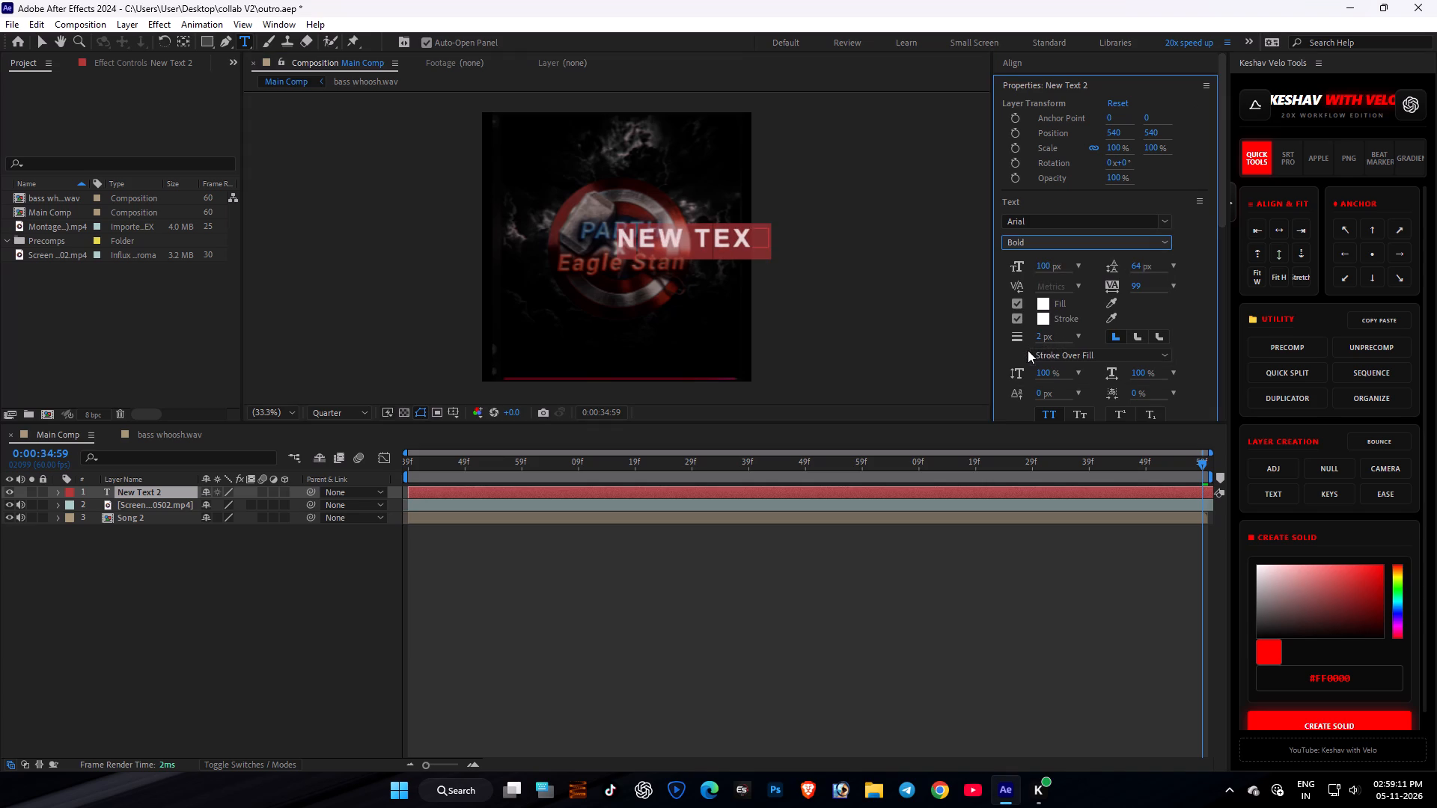
left_click(1061, 235)
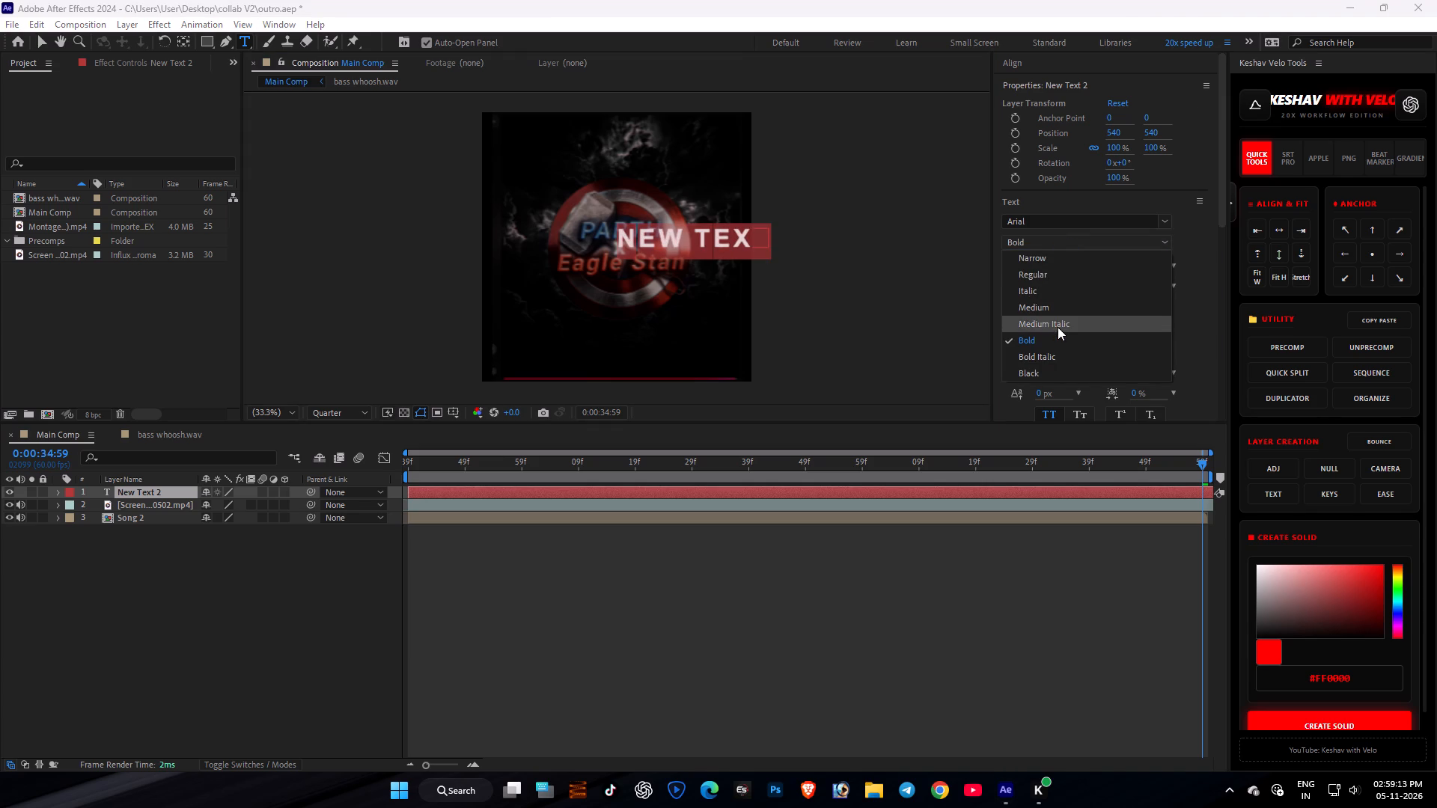
left_click(1053, 354)
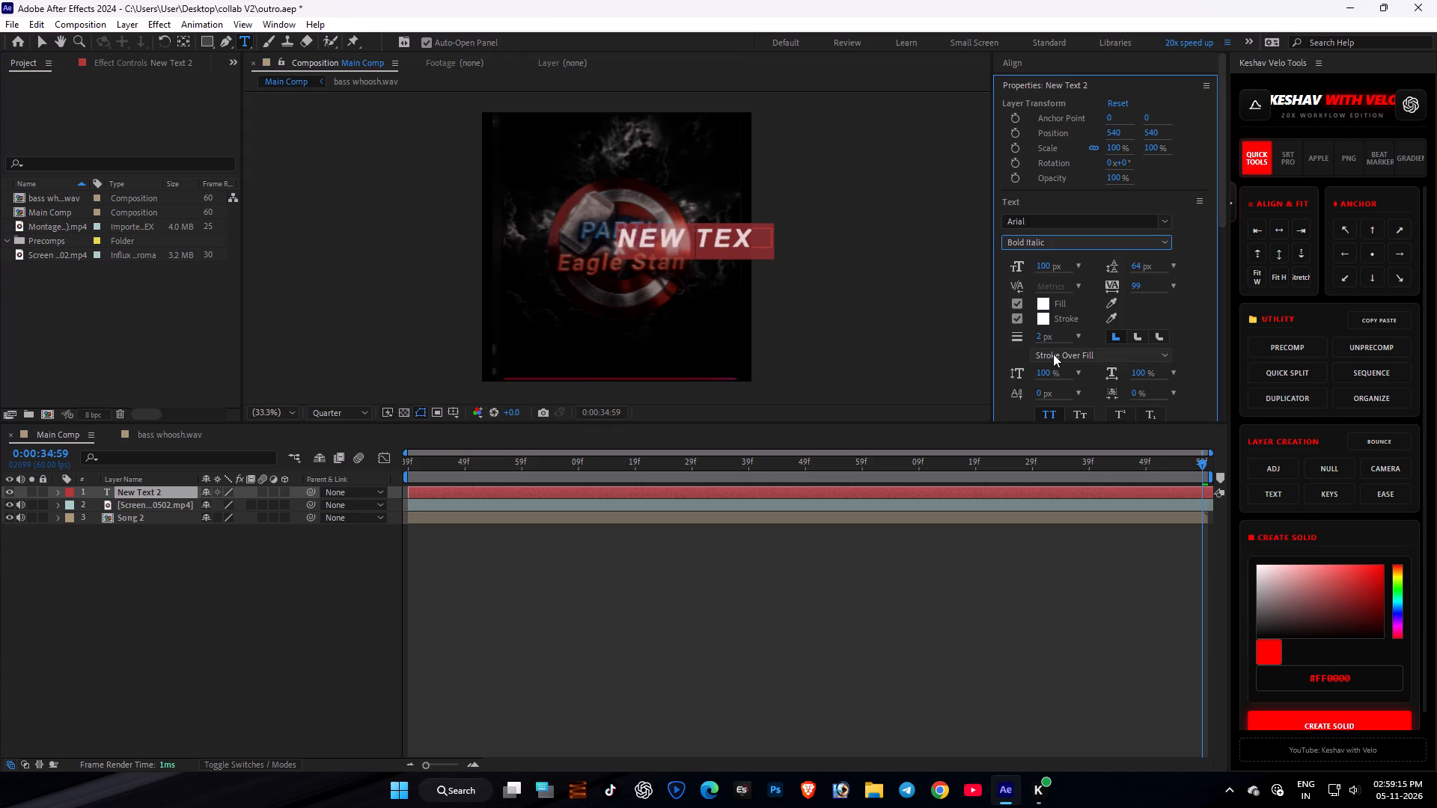
left_click(1012, 612)
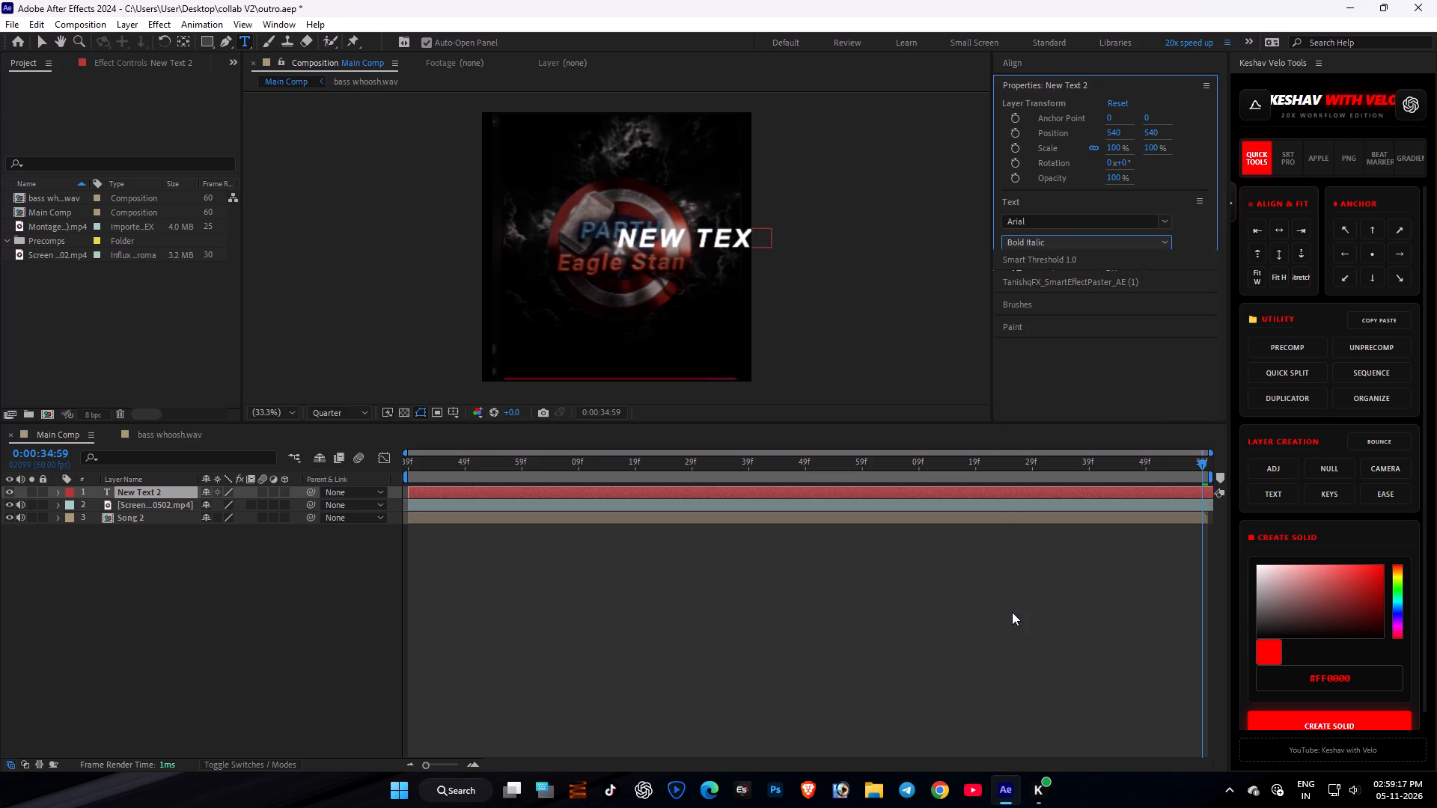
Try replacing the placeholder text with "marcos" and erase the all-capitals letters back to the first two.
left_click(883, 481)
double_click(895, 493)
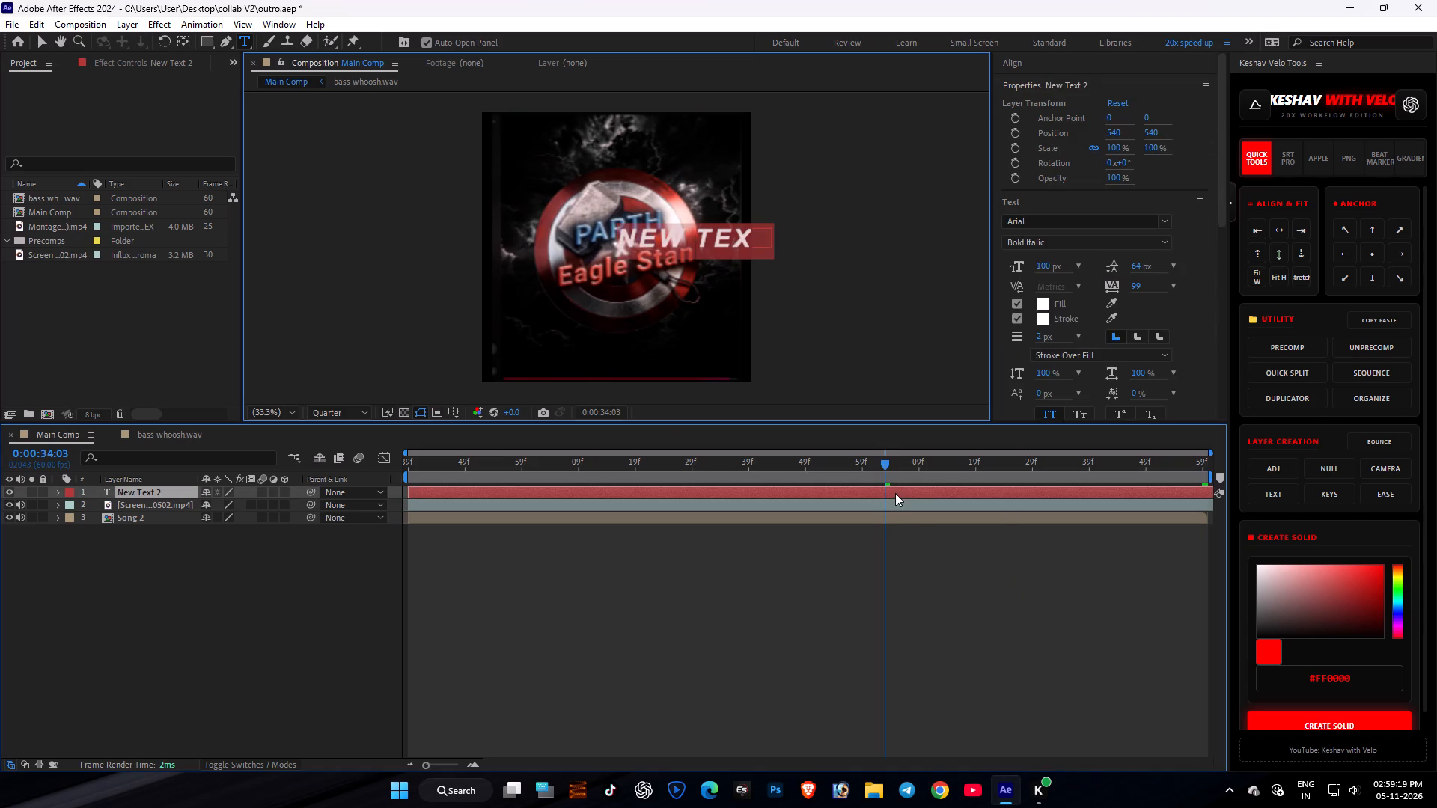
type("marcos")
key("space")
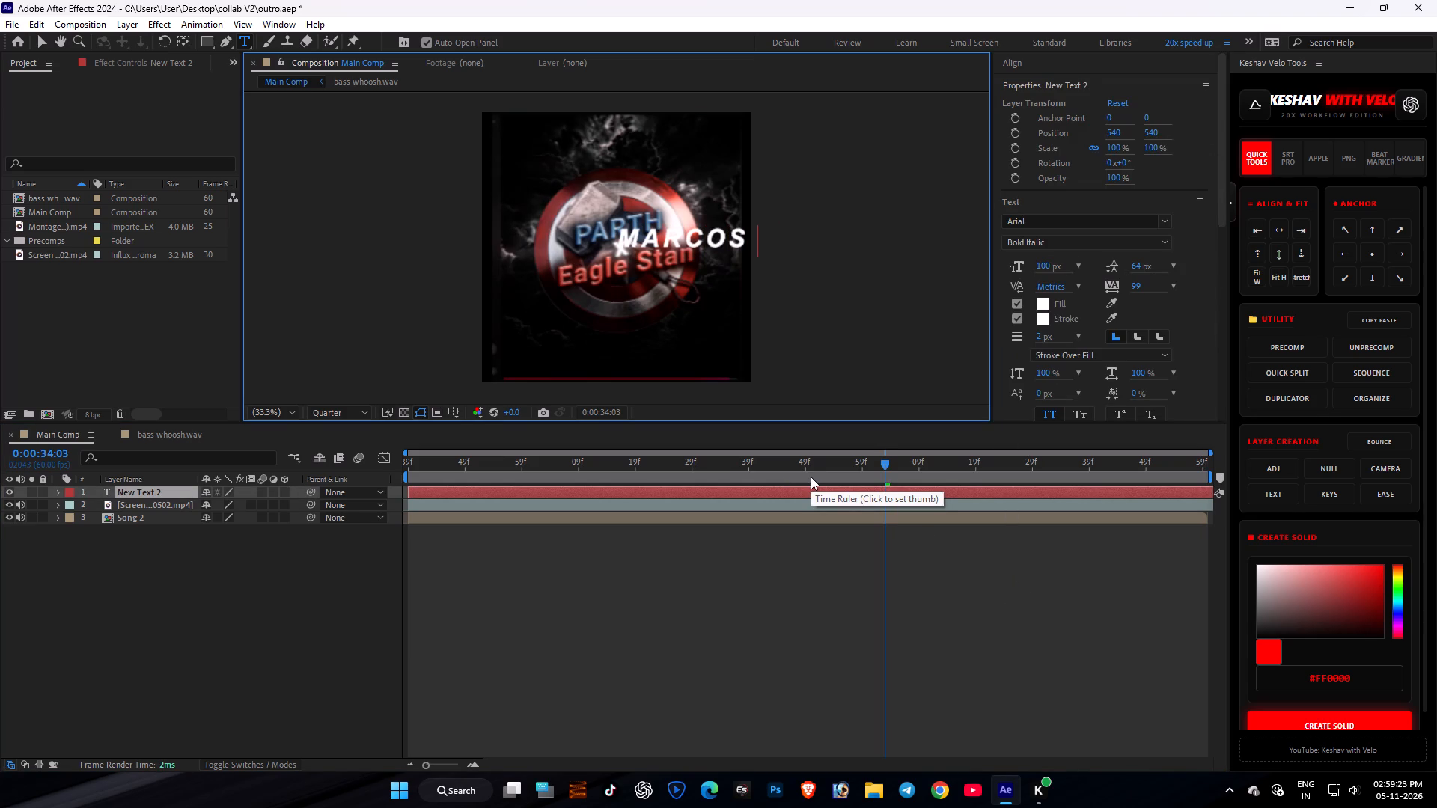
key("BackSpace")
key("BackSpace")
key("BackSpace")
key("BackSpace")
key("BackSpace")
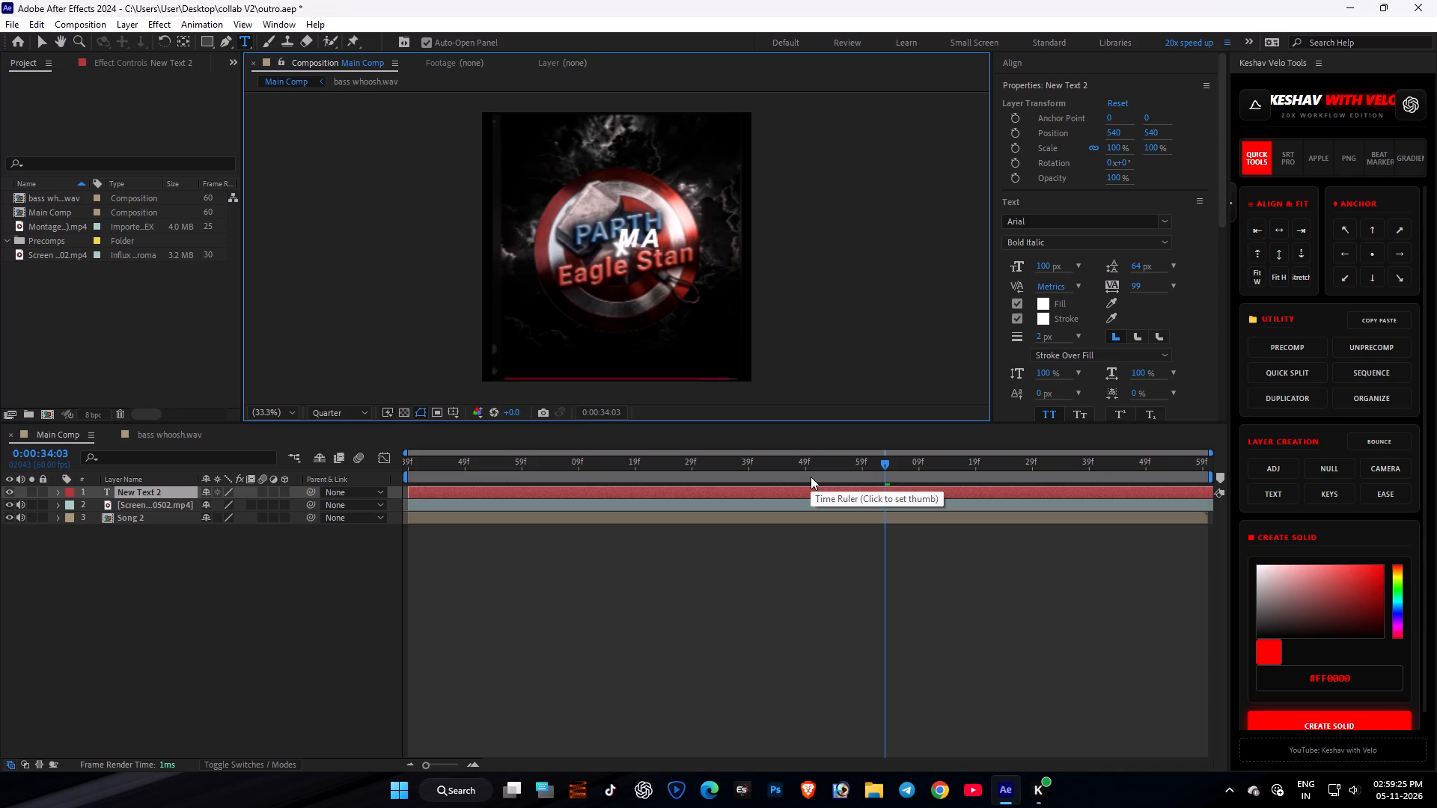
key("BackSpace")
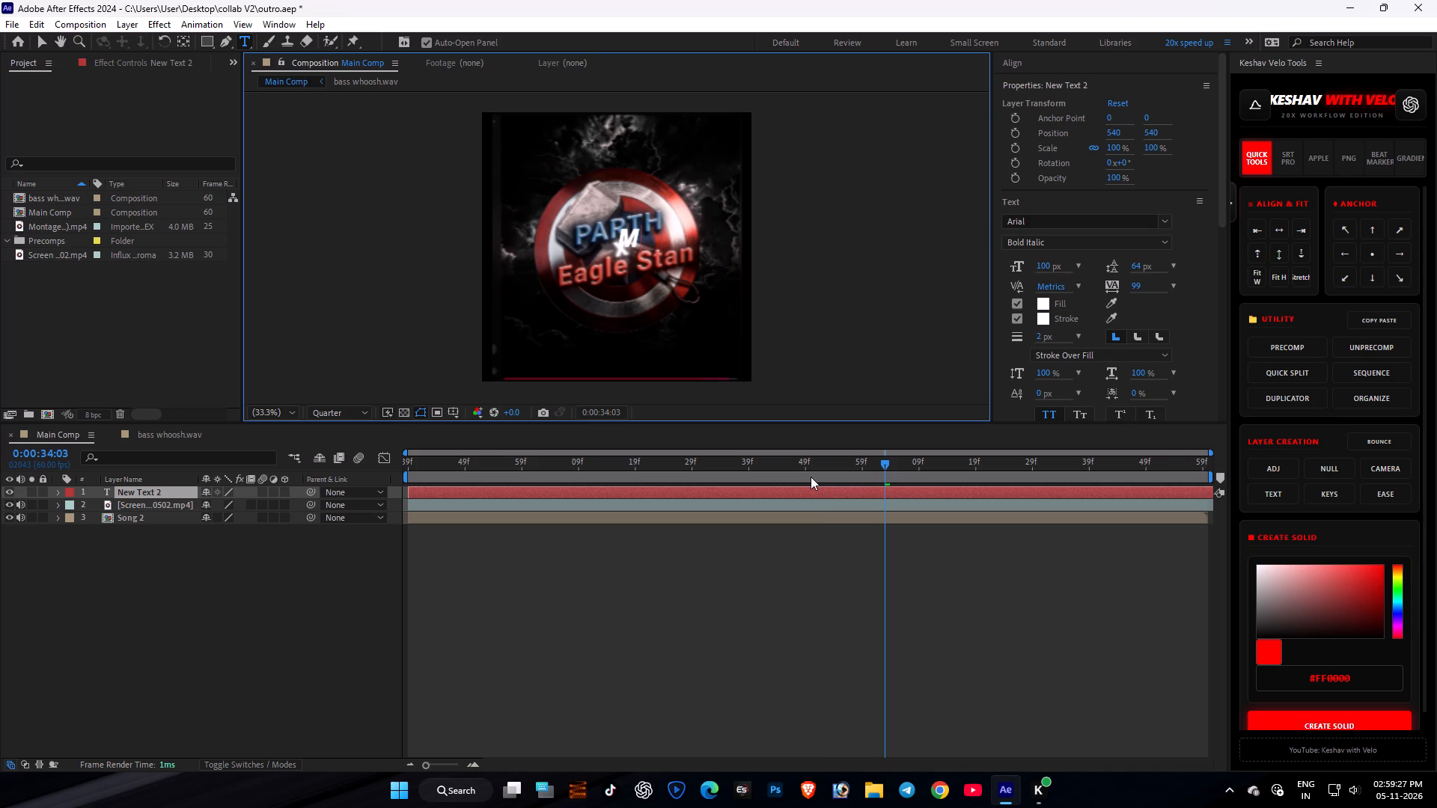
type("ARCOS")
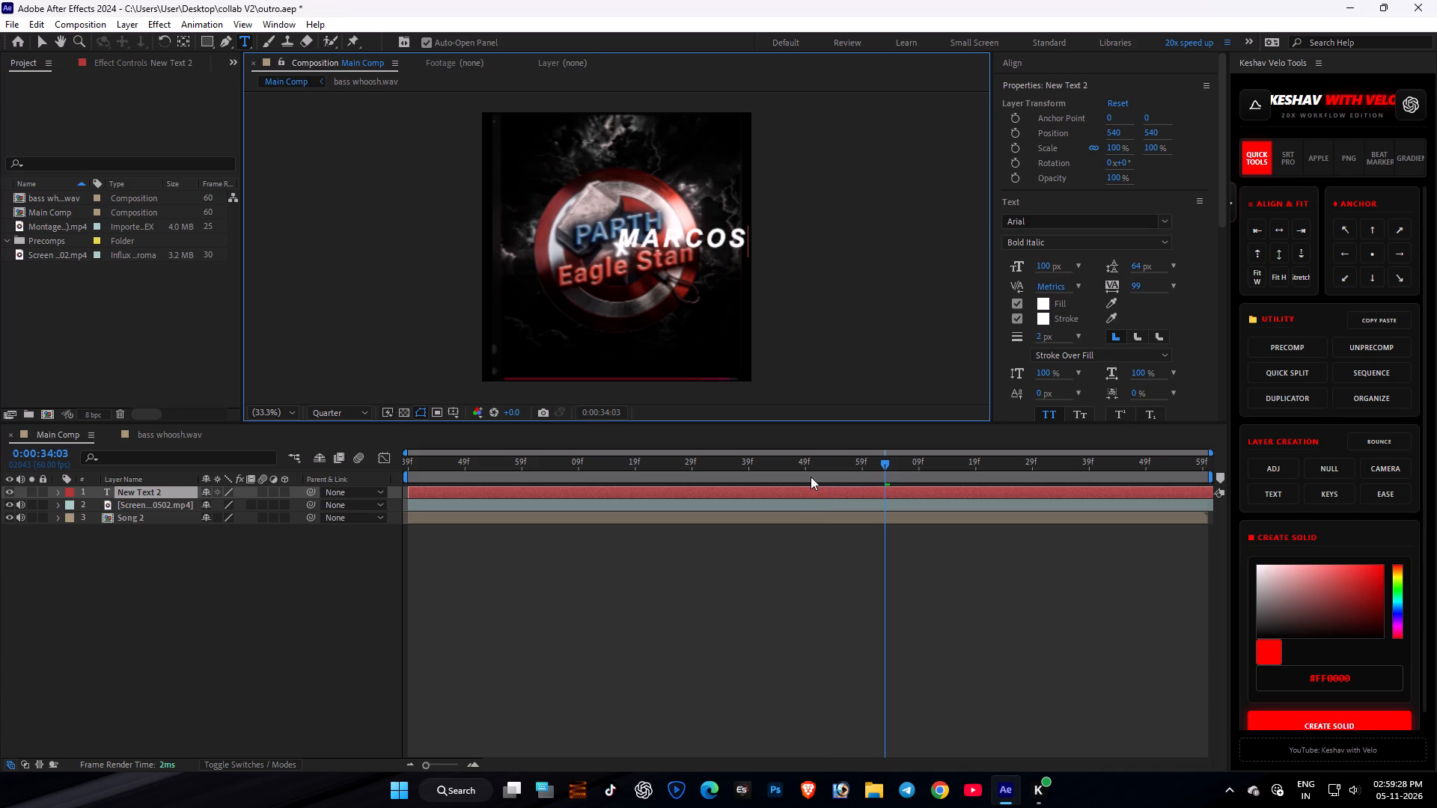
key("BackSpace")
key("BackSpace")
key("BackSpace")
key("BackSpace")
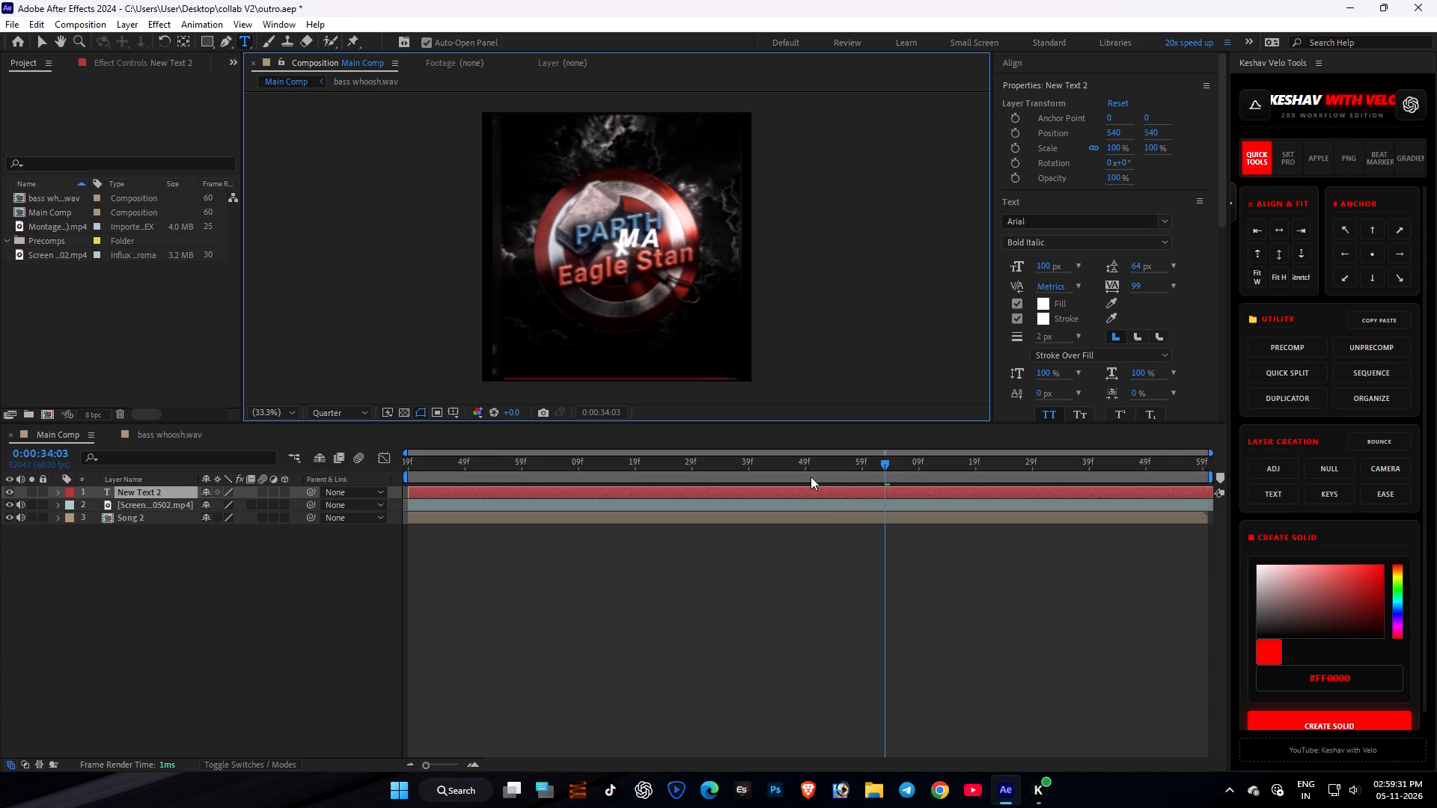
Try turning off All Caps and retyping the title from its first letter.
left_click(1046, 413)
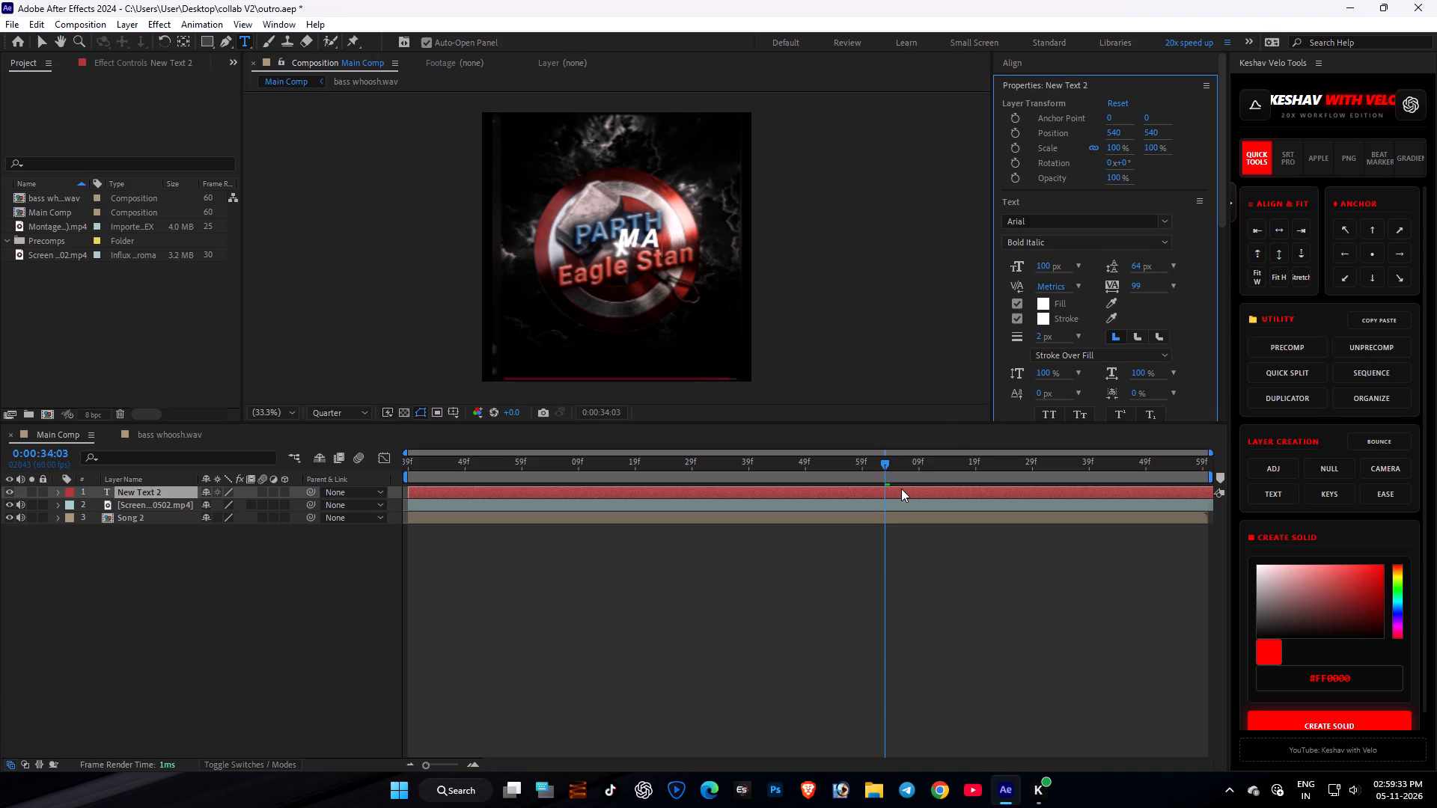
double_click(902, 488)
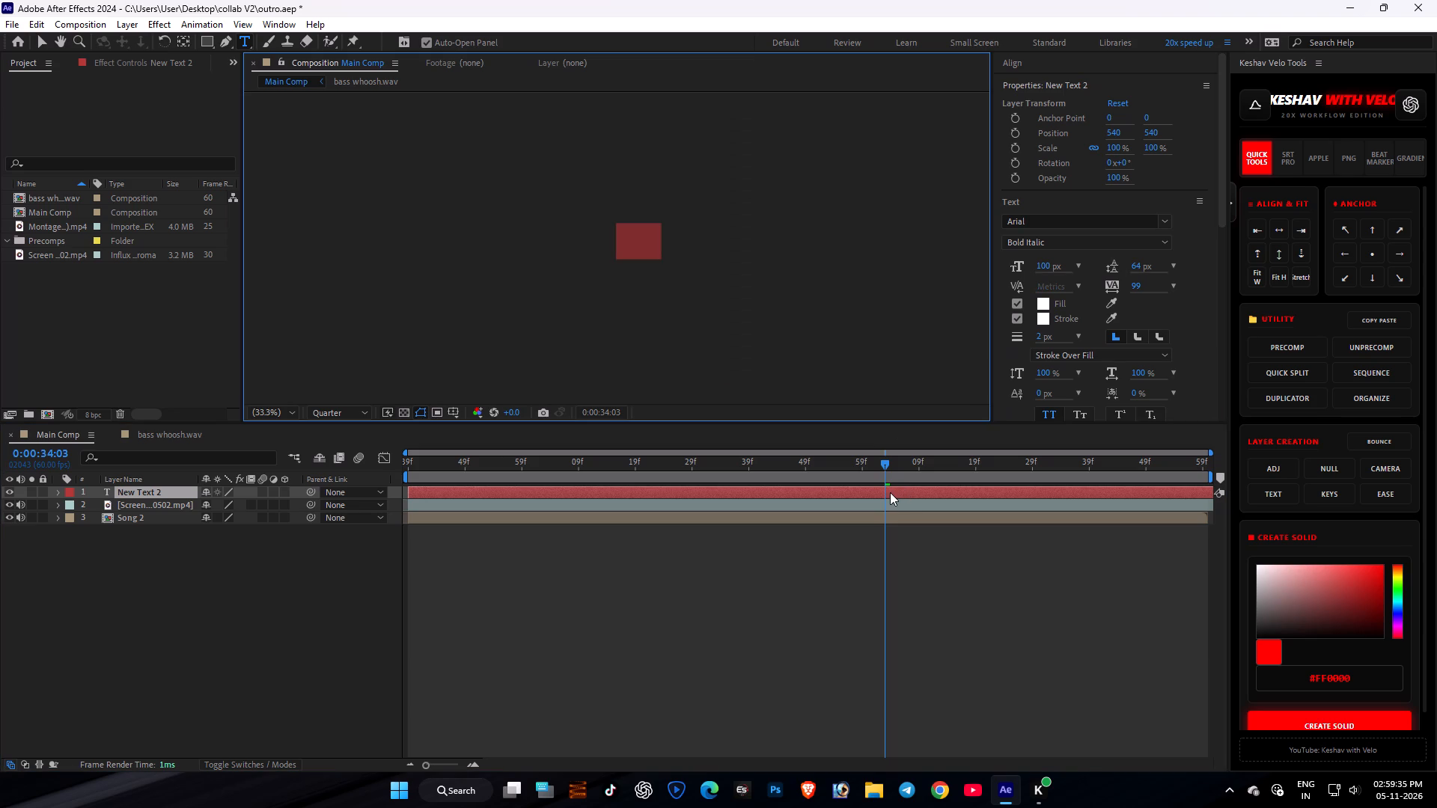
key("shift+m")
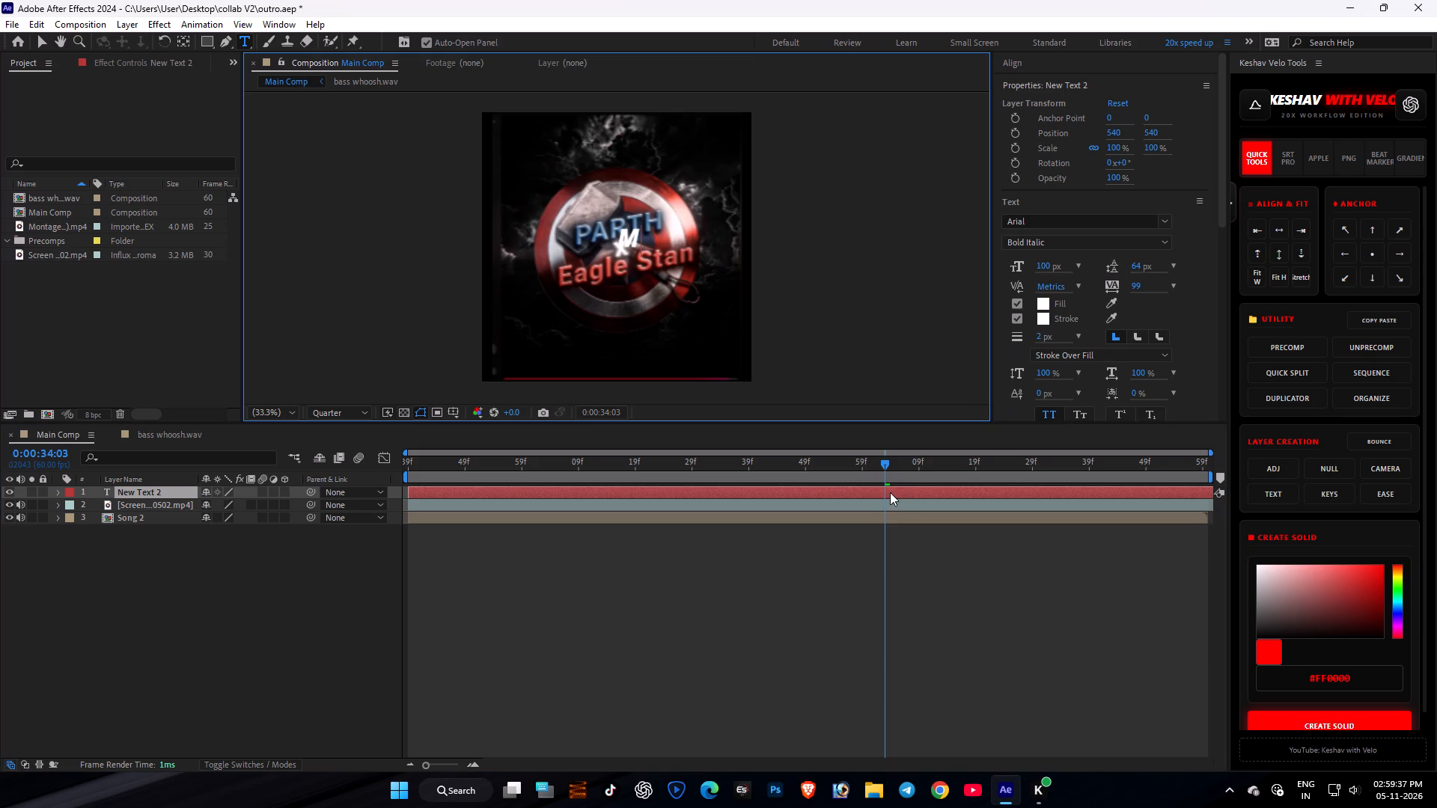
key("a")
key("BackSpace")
Turn off All Caps for the text already on the title layer.
left_click(981, 554)
double_click(956, 490)
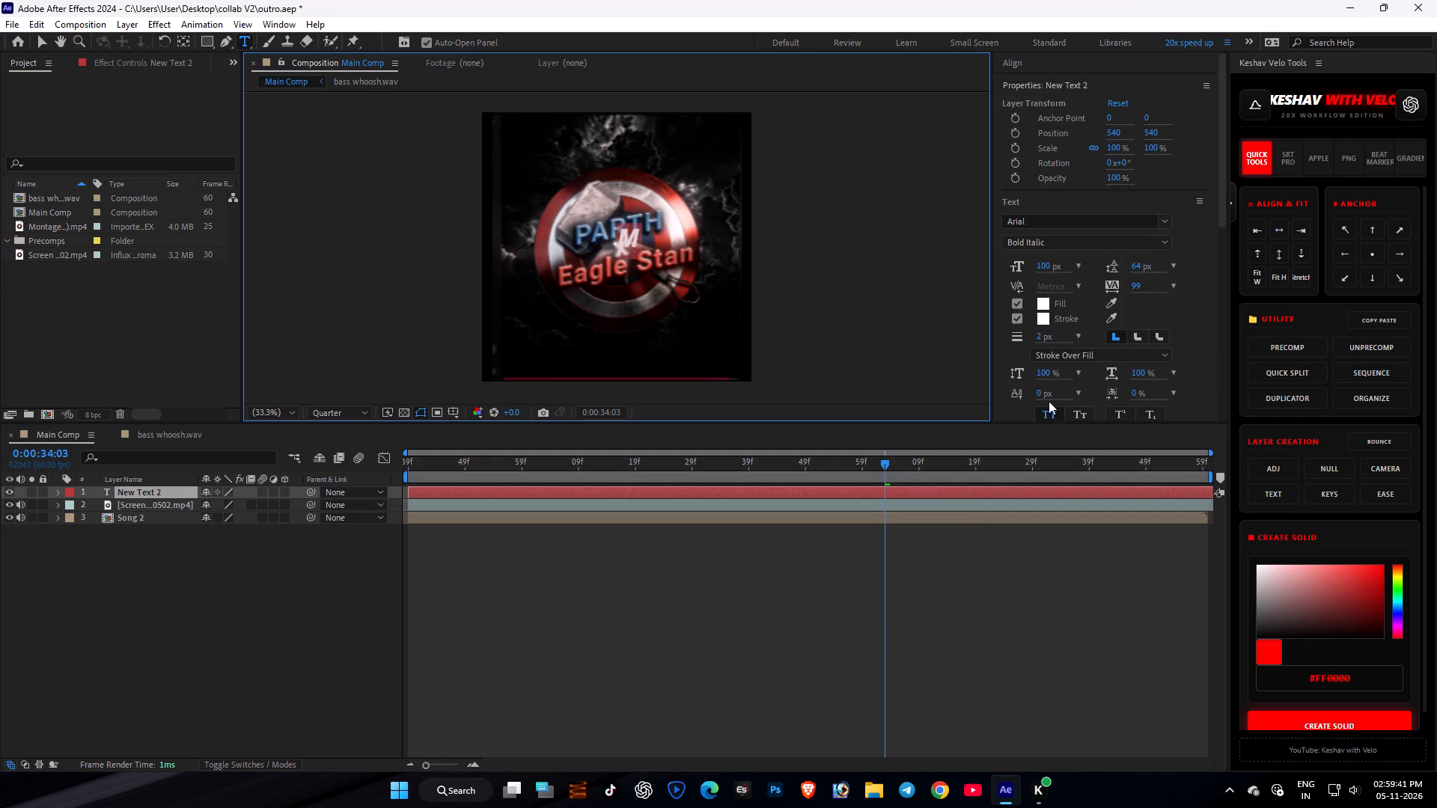
left_click(1052, 414)
left_click(1062, 537)
double_click(1019, 495)
key("shift+m")
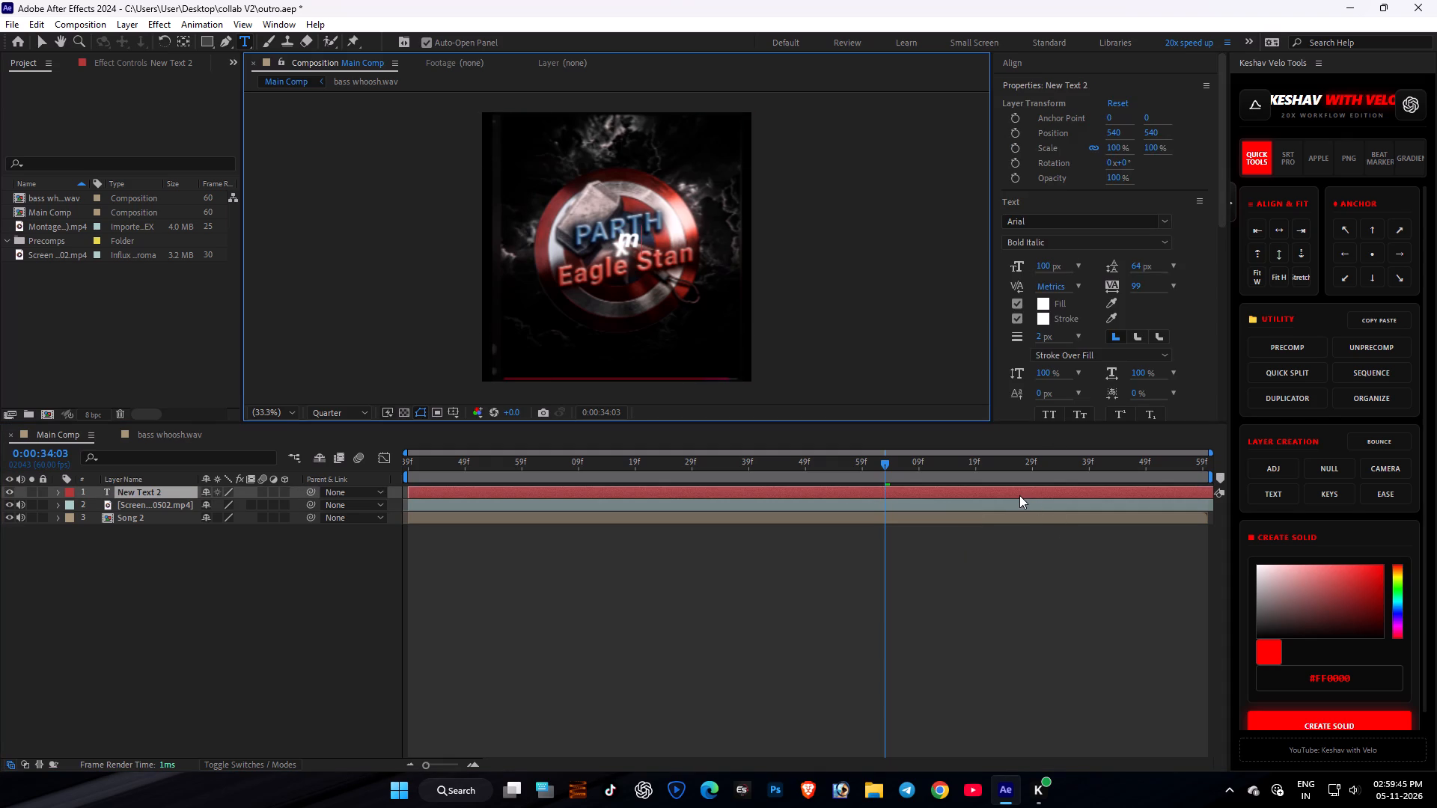
key("BackSpace")
key("BackSpace")
key("m")
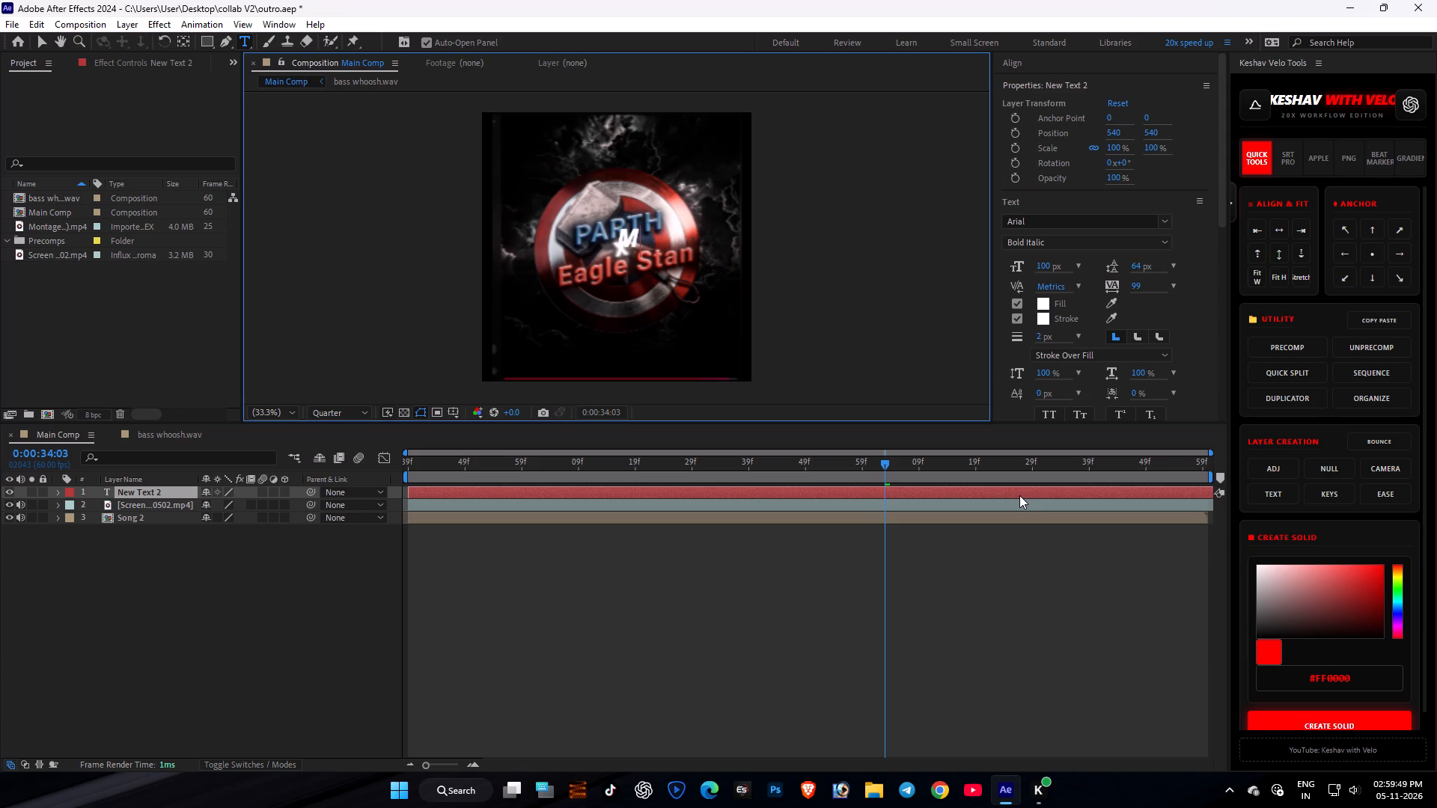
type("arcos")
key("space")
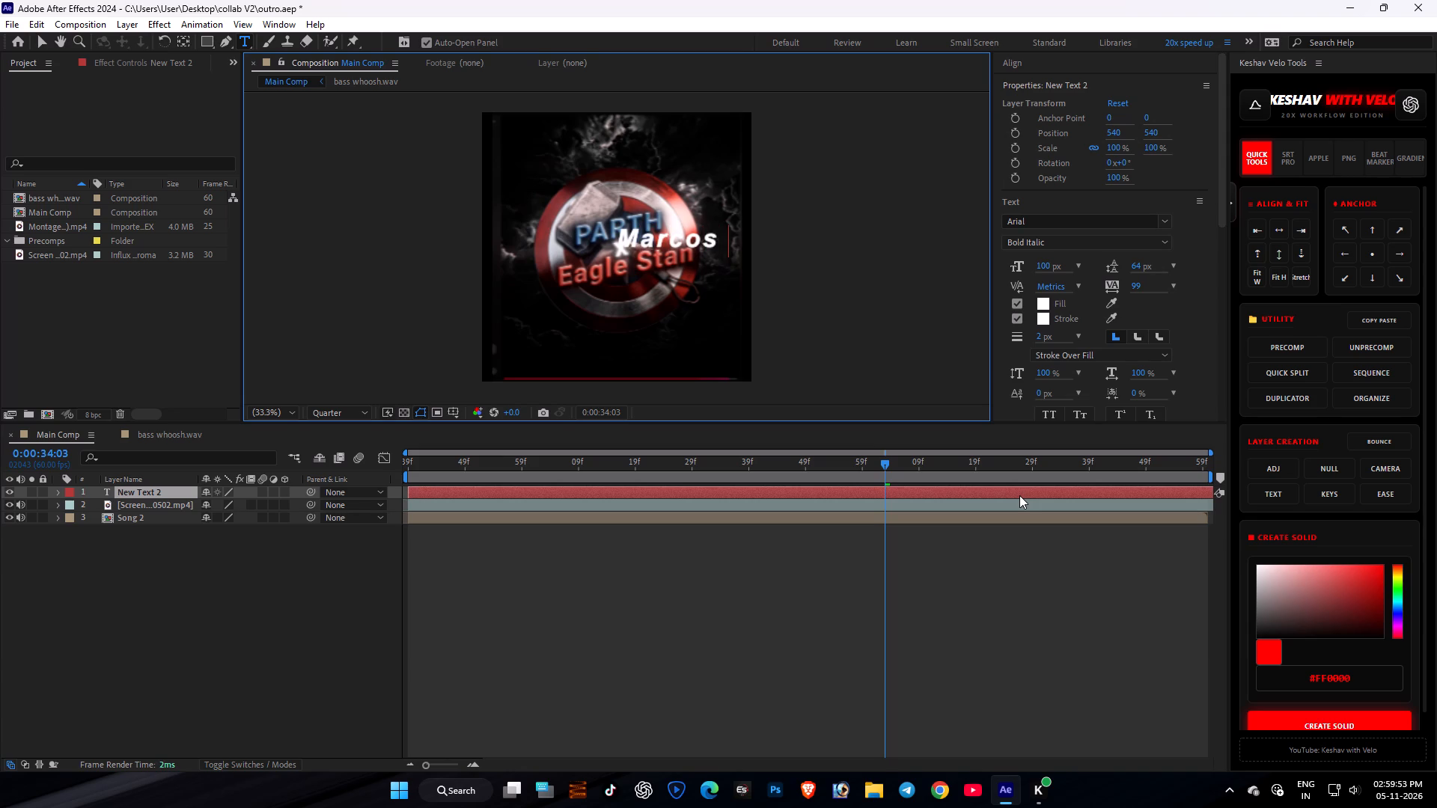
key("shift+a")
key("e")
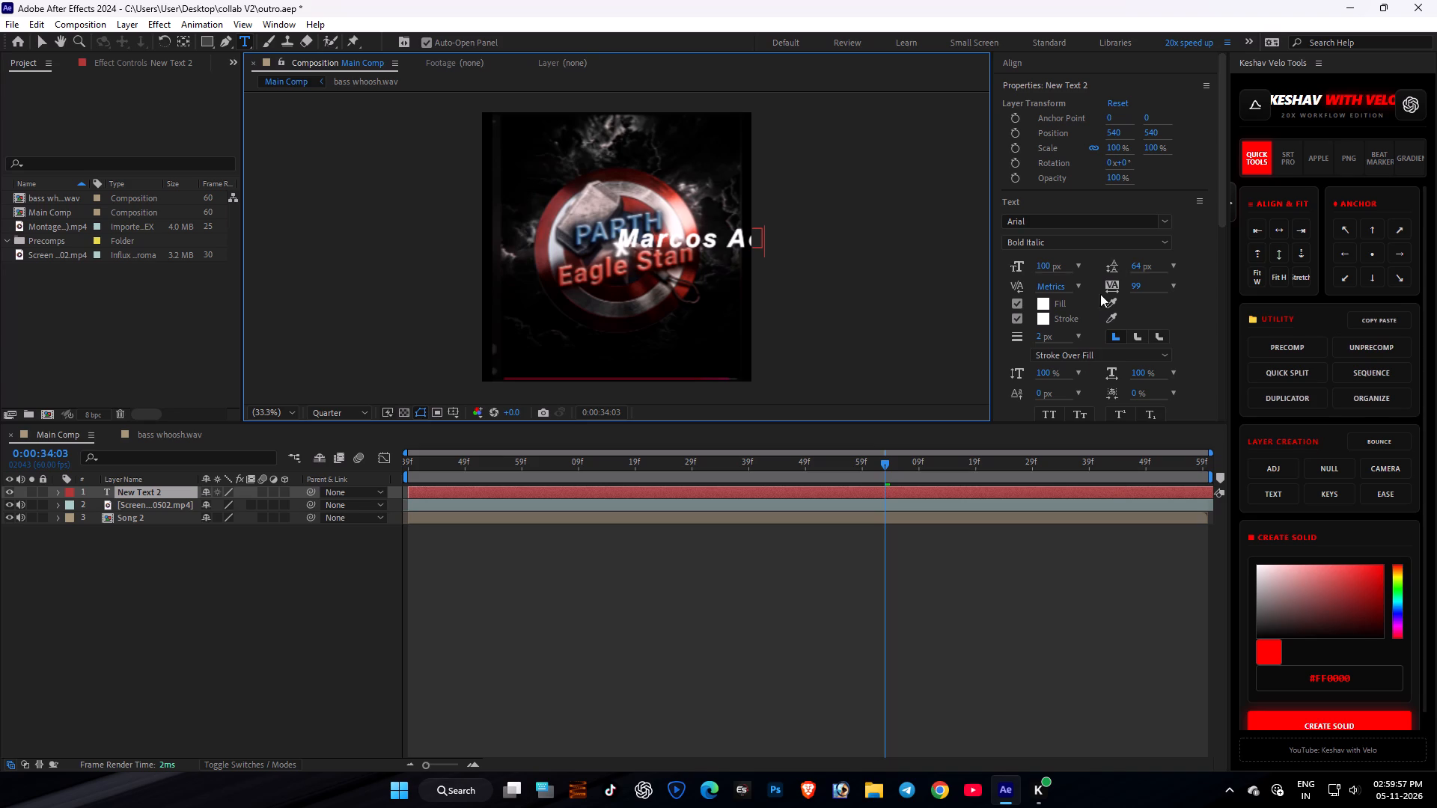
Align the "Marcos Ae" text layer to the horizontal and vertical centre of Main Comp.
double_click(971, 493)
left_click(1287, 226)
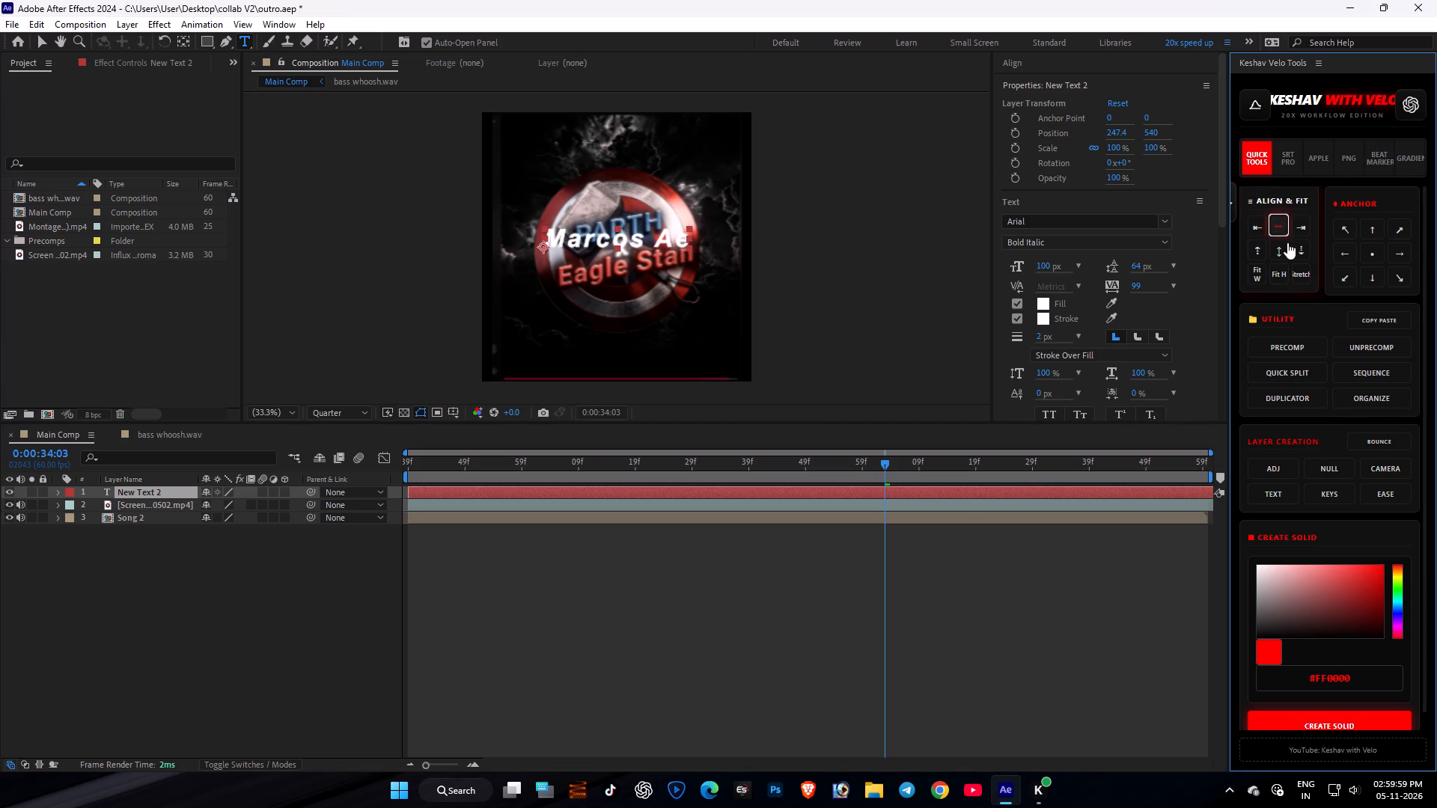
left_click(1284, 246)
left_click(611, 587)
Move the title layer's anchor point to the centre of its text.
left_click(568, 492)
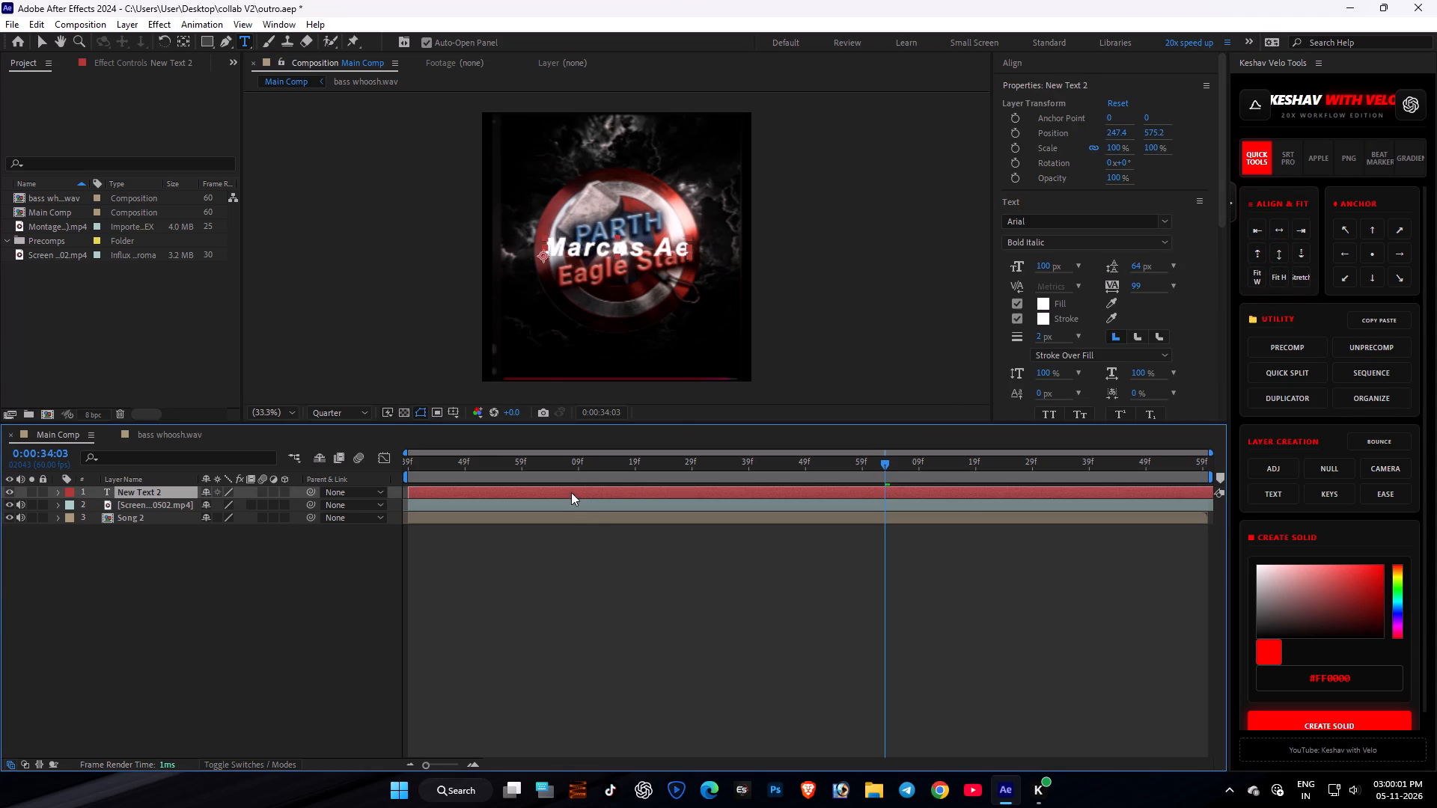
left_click(1374, 246)
left_click(721, 613)
Examine the opening motion of the hammer-and-shield recording behind the title, scrubbing repeatedly from the first frame.
left_click_drag(654, 468, 238, 491)
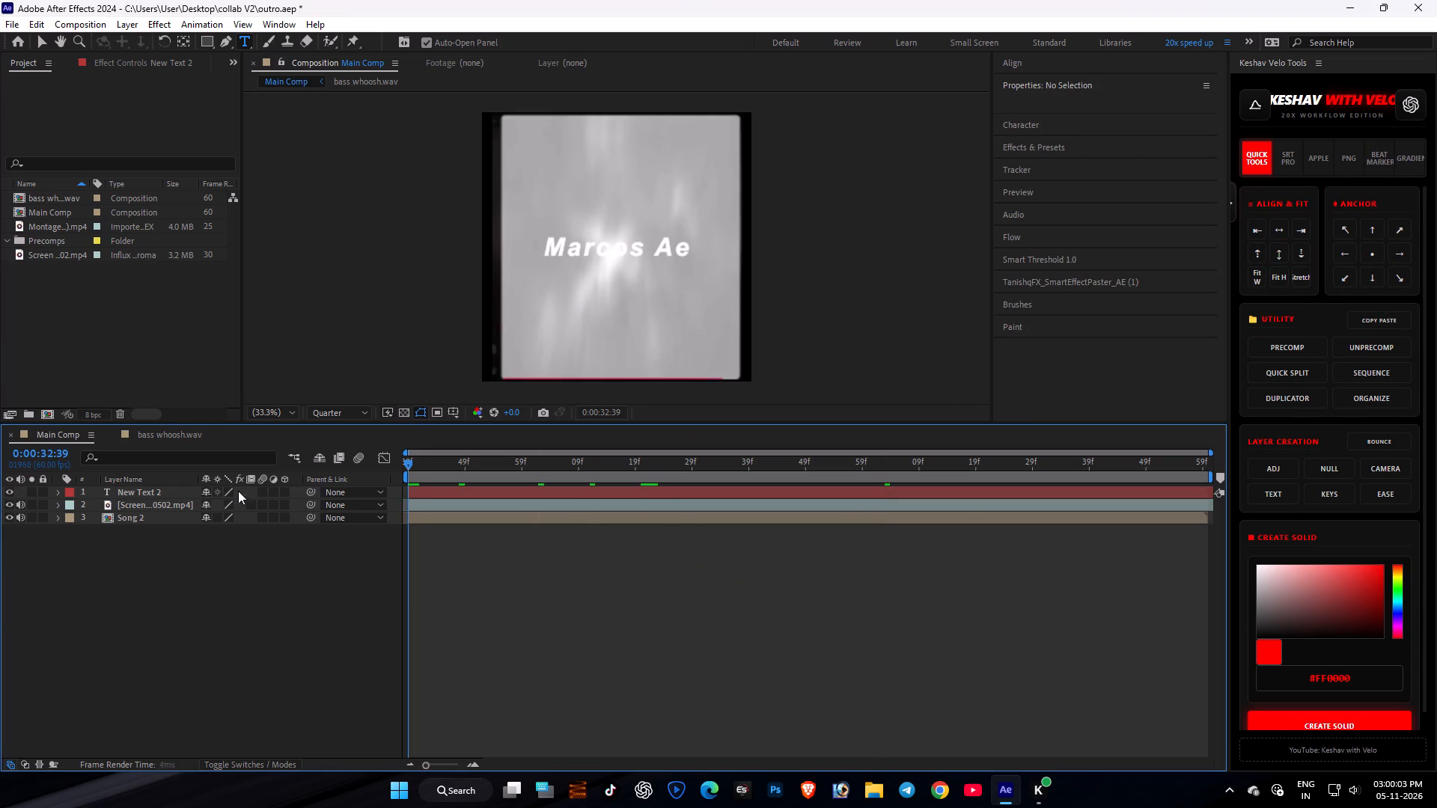
left_click_drag(238, 491, 591, 580)
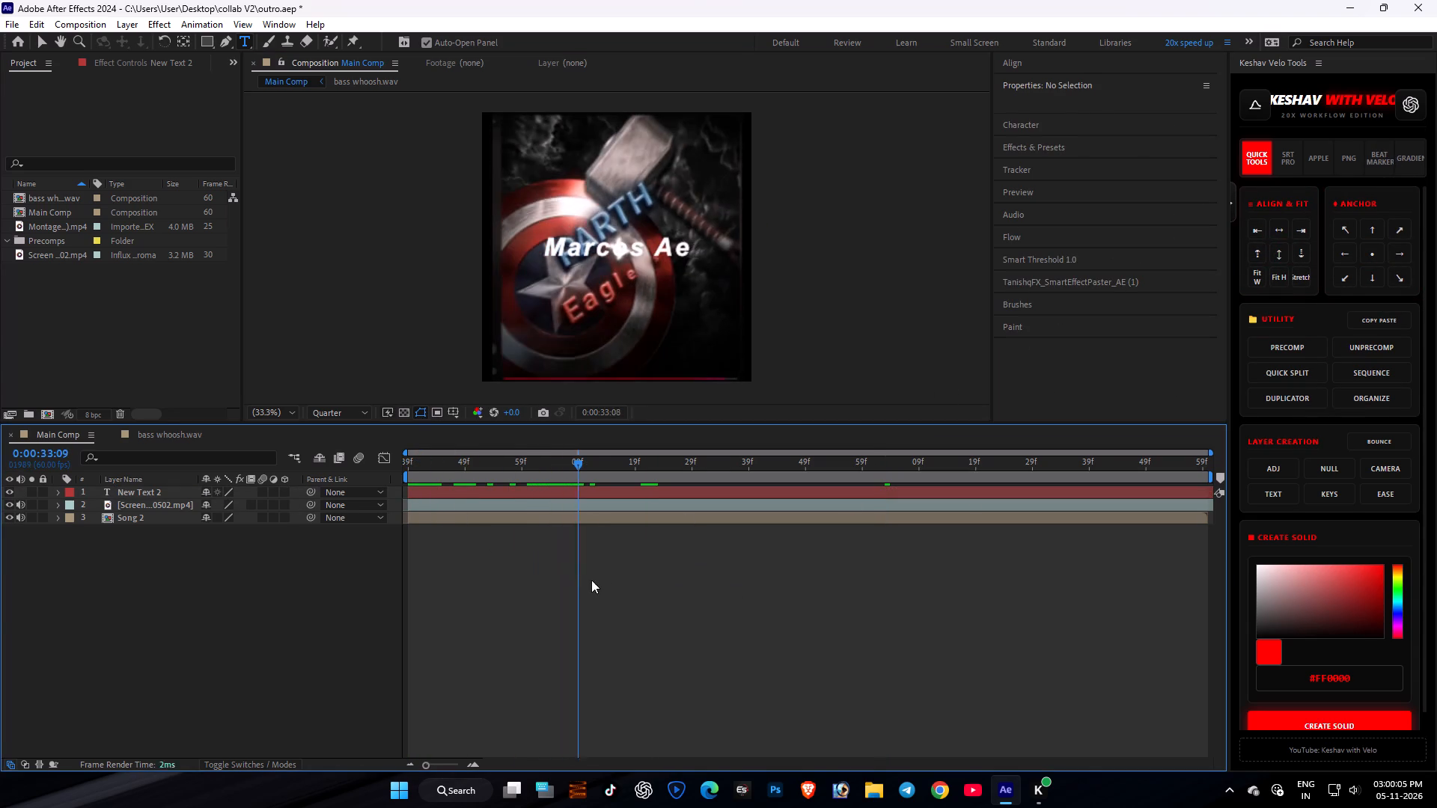
left_click_drag(591, 580, 557, 625)
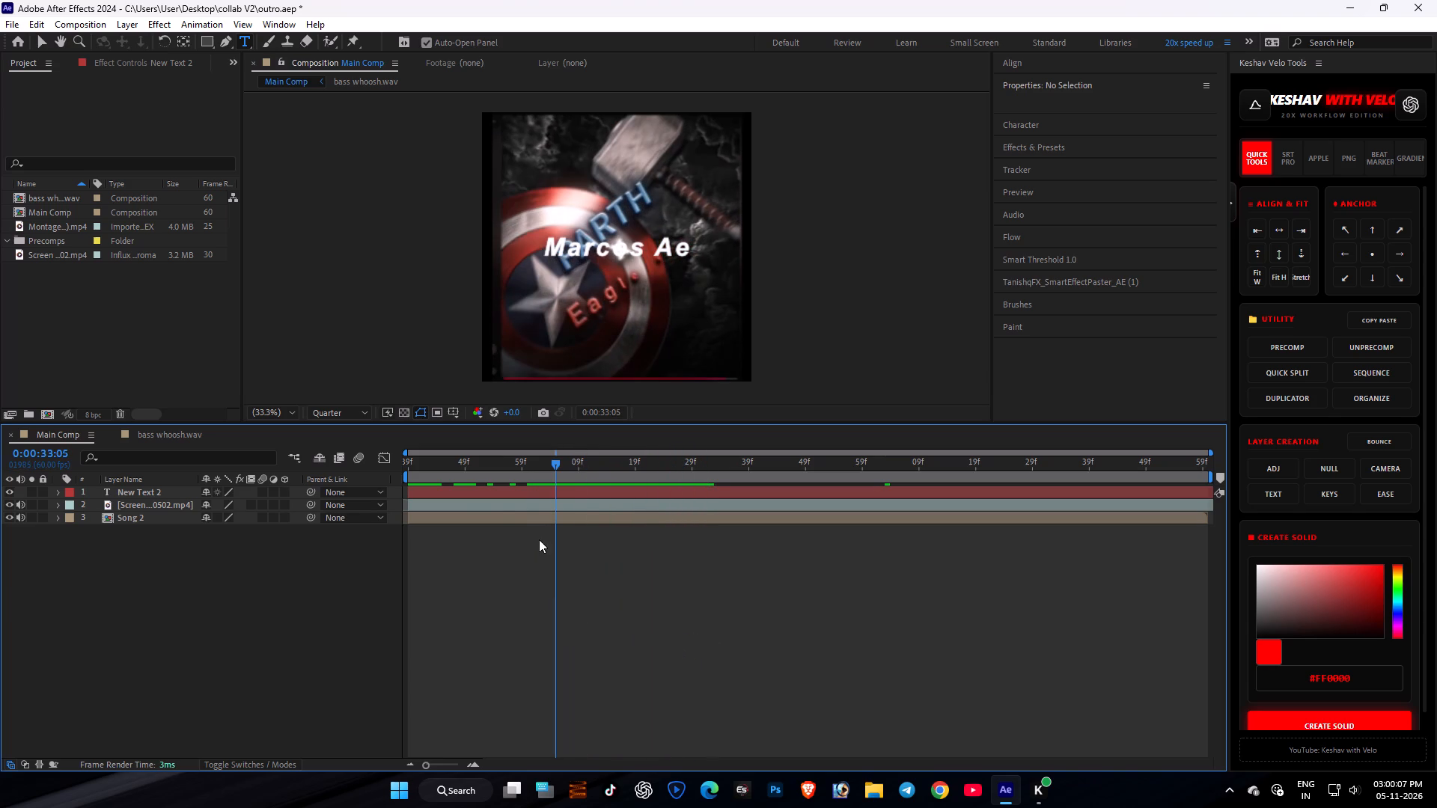
left_click(478, 498)
left_click(475, 495)
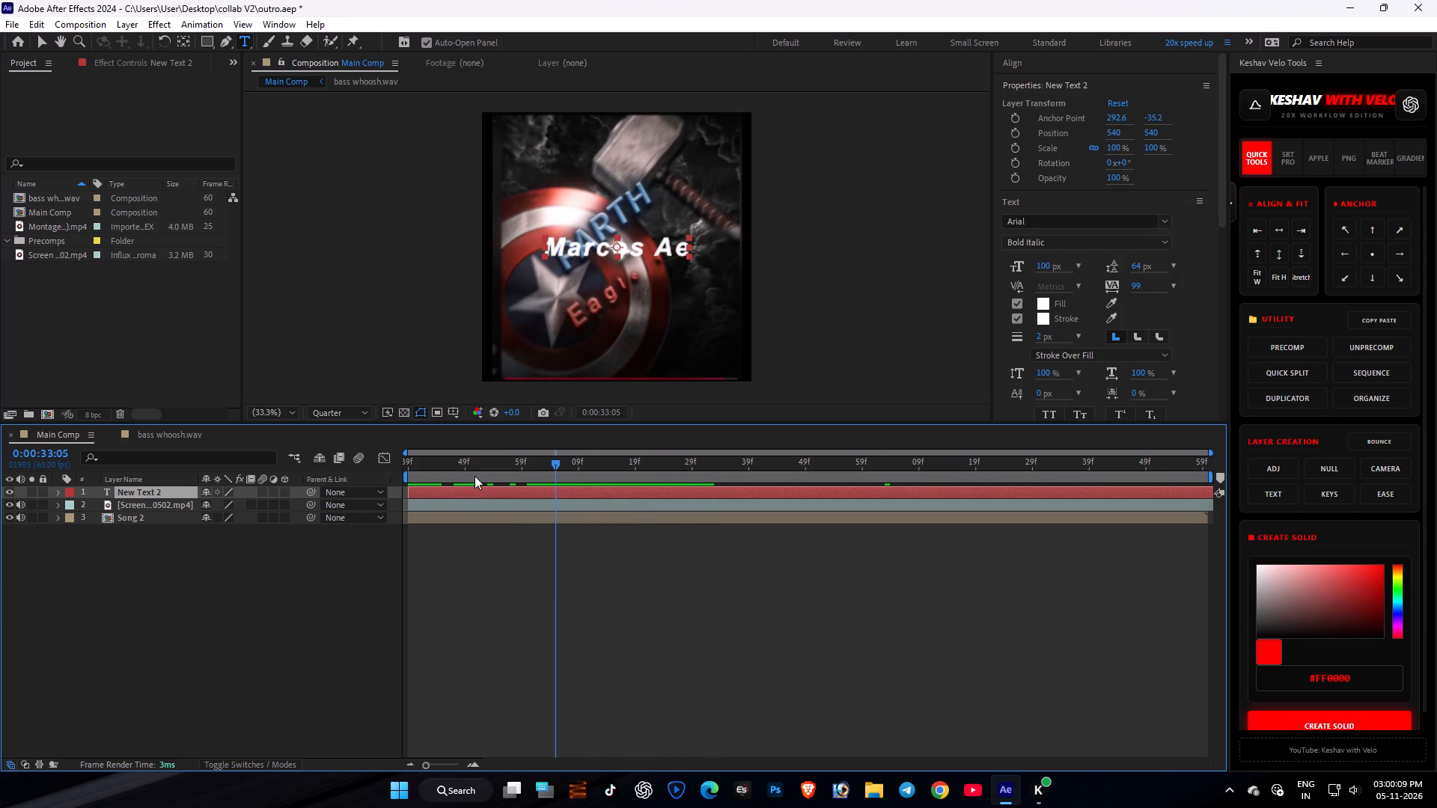
left_click_drag(453, 479, 349, 477)
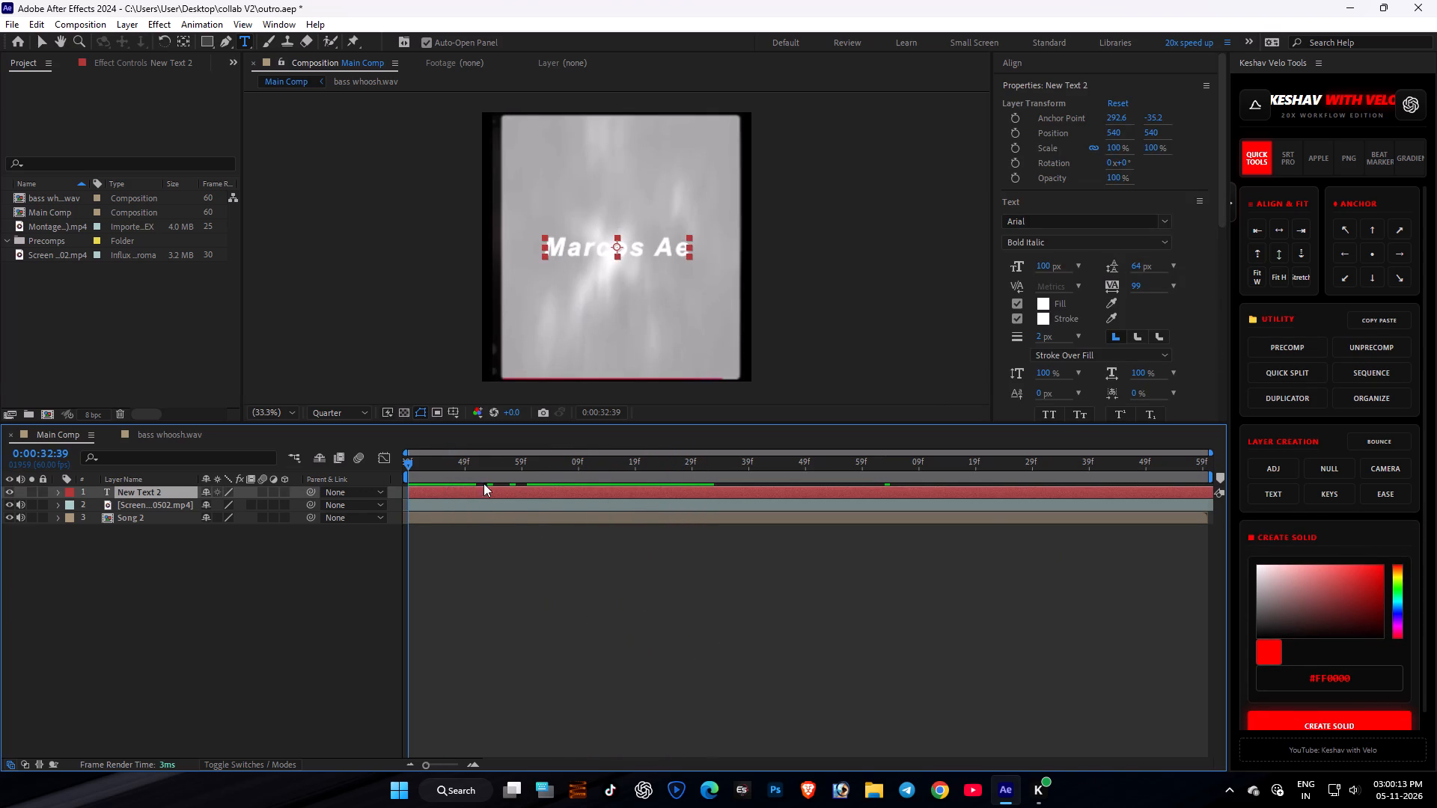
left_click_drag(467, 475, 568, 521)
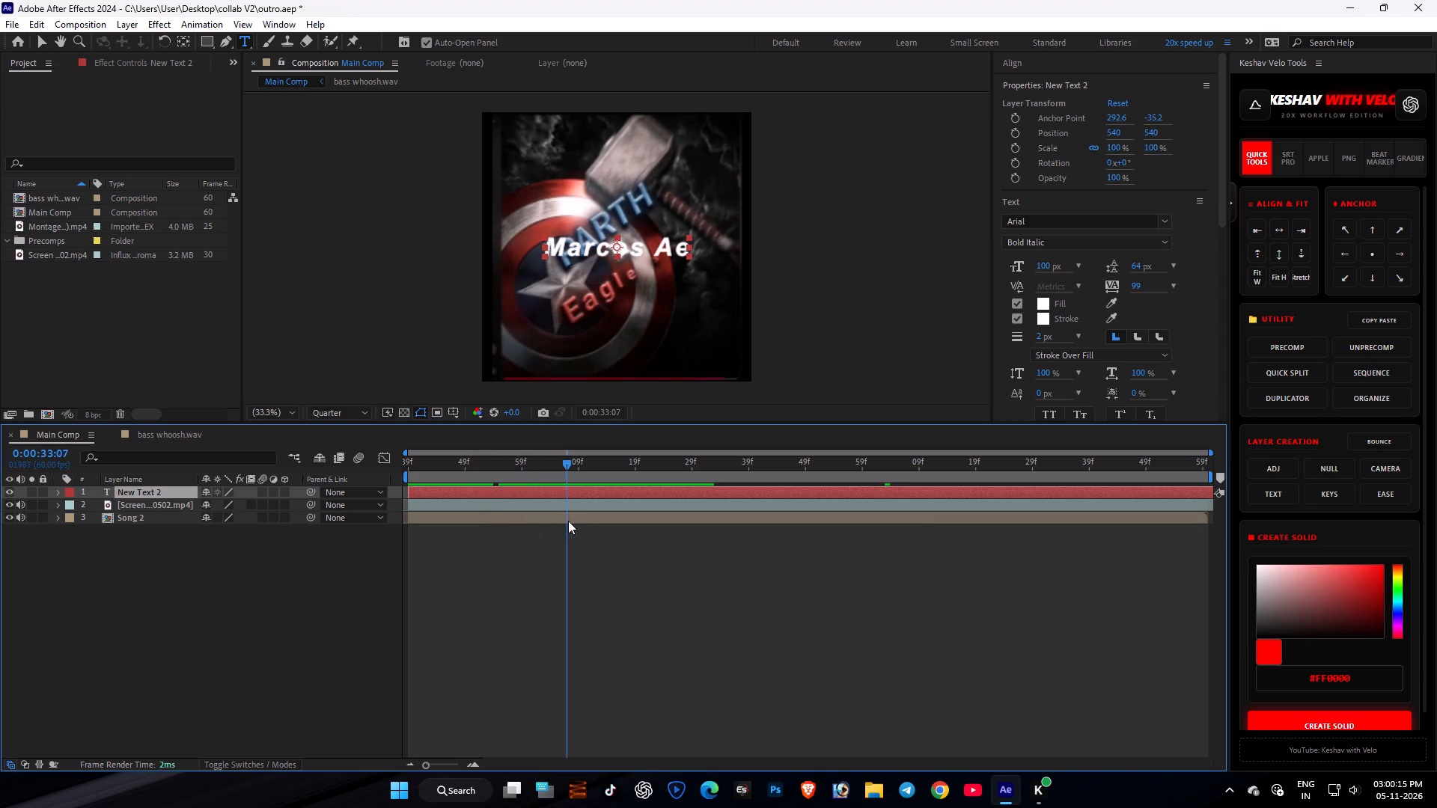
left_click_drag(568, 521, 470, 540)
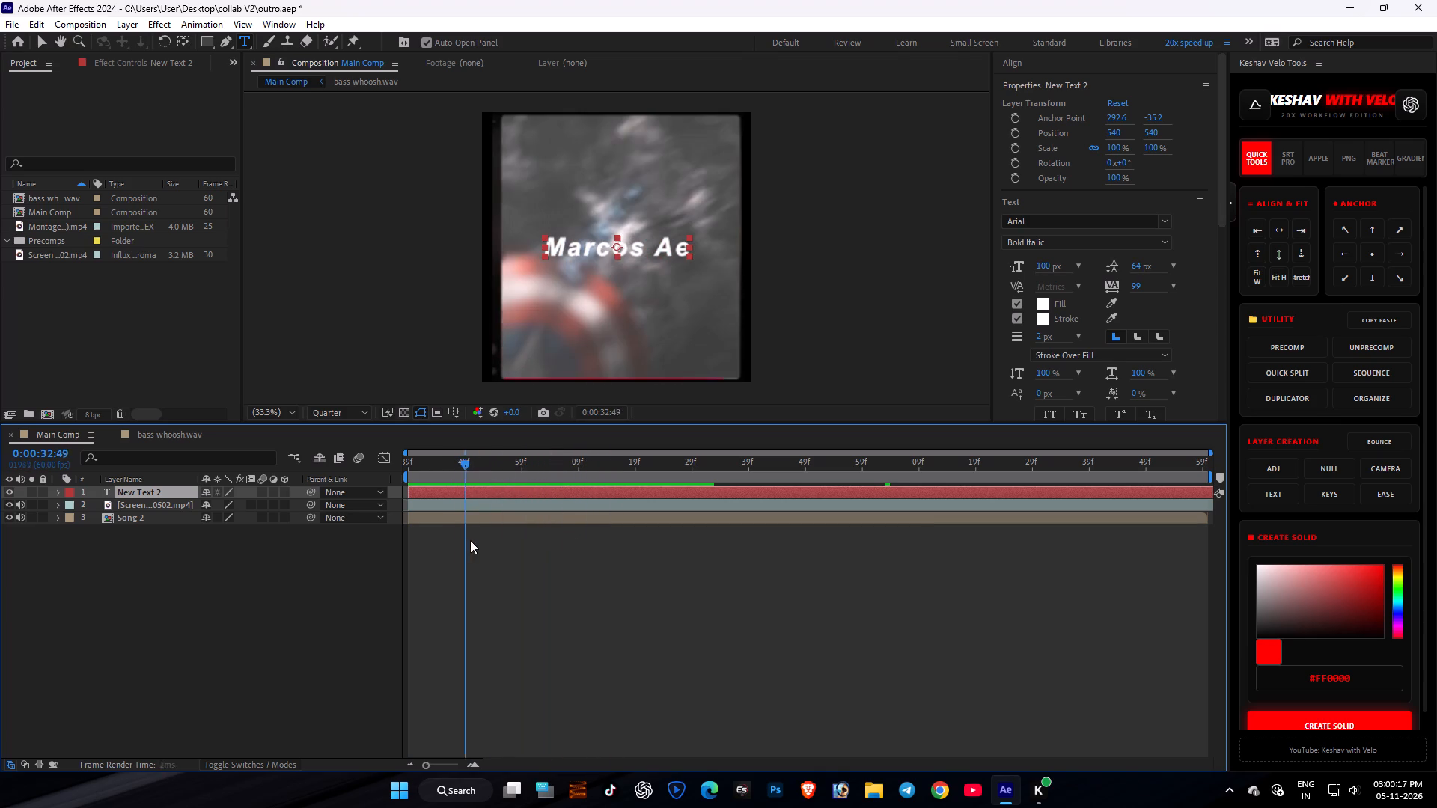
left_click_drag(470, 540, 644, 643)
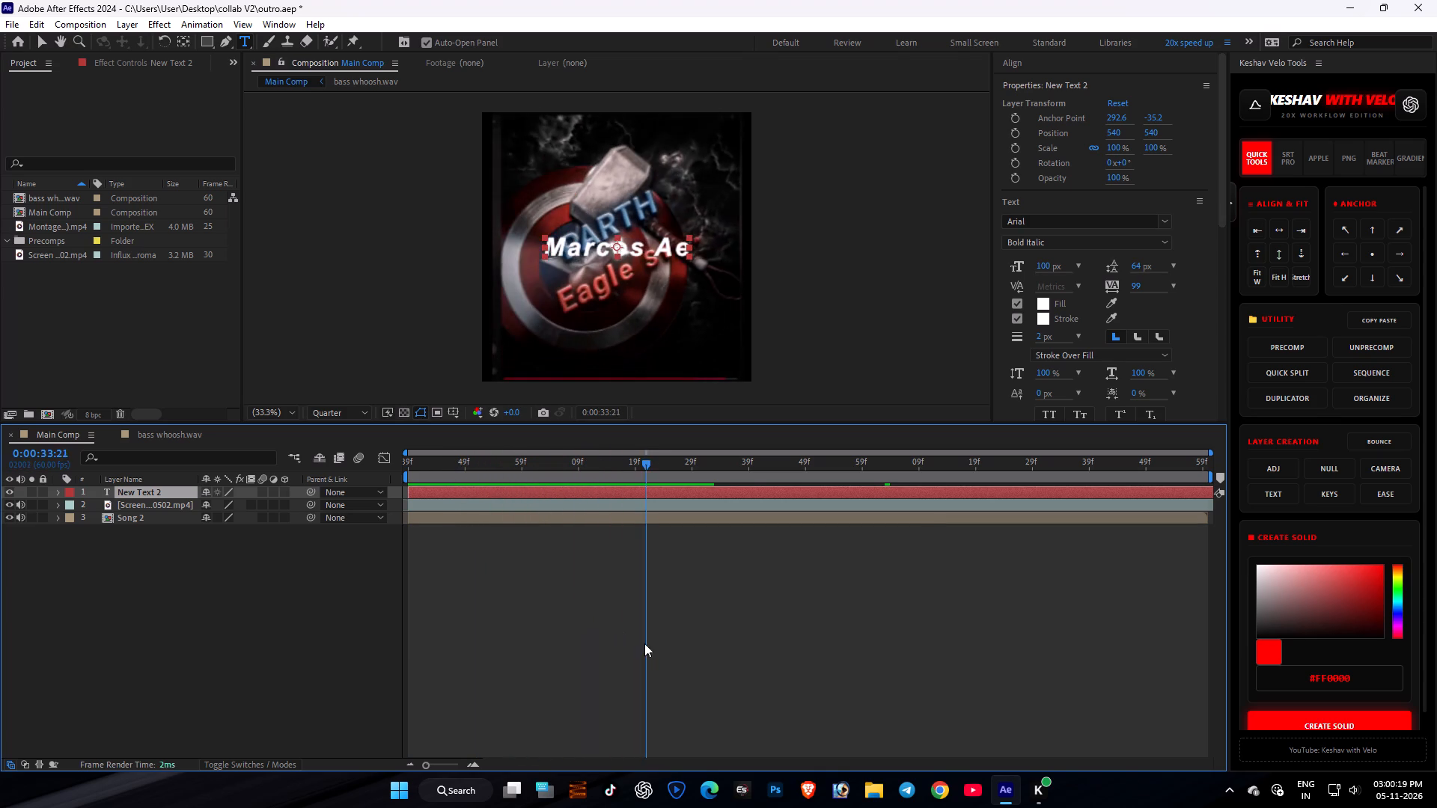
left_click_drag(644, 643, 372, 639)
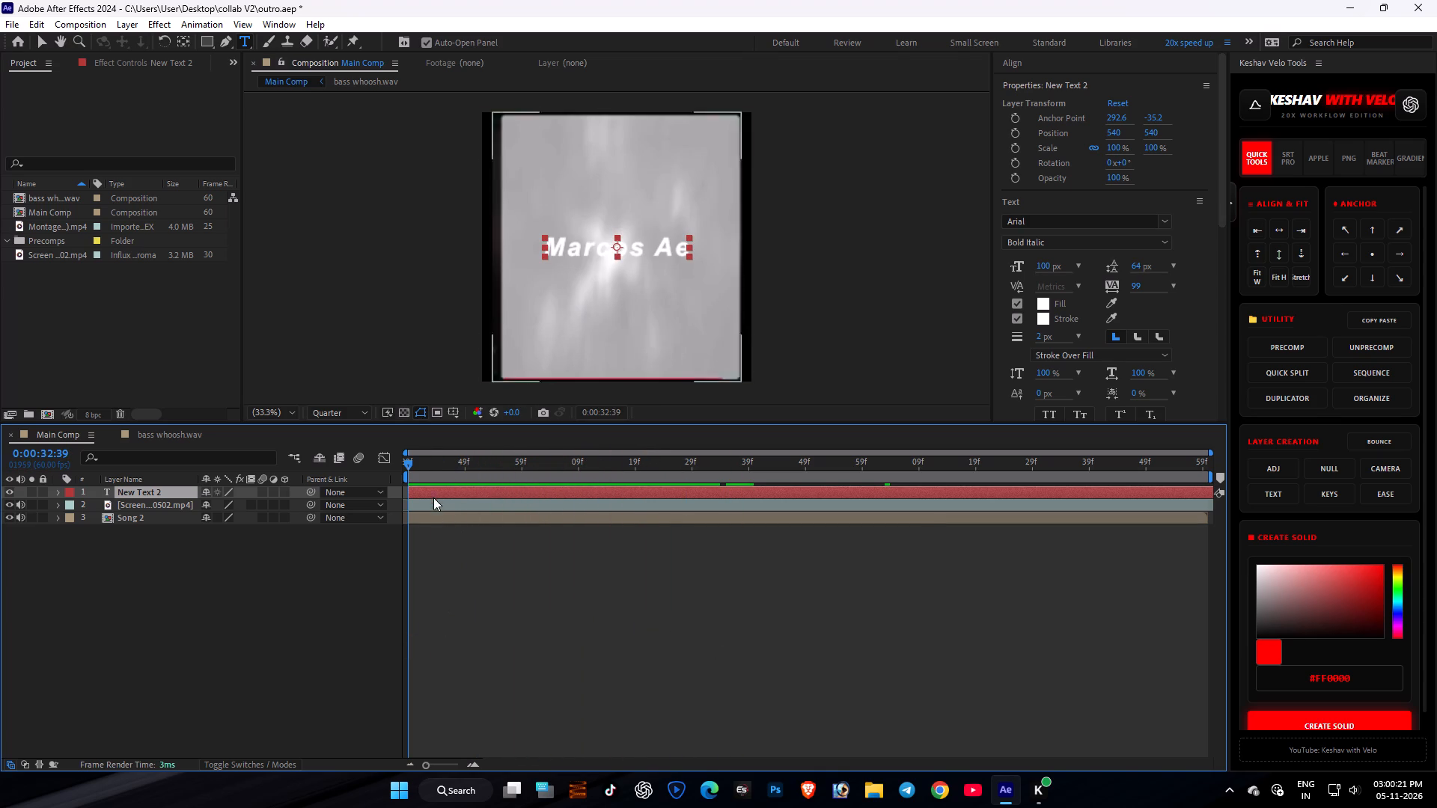
Add a line above "Marcos Ae" in the title layer, with an "x" indented by spaces toward the middle of the name.
double_click(422, 489)
left_click(548, 255)
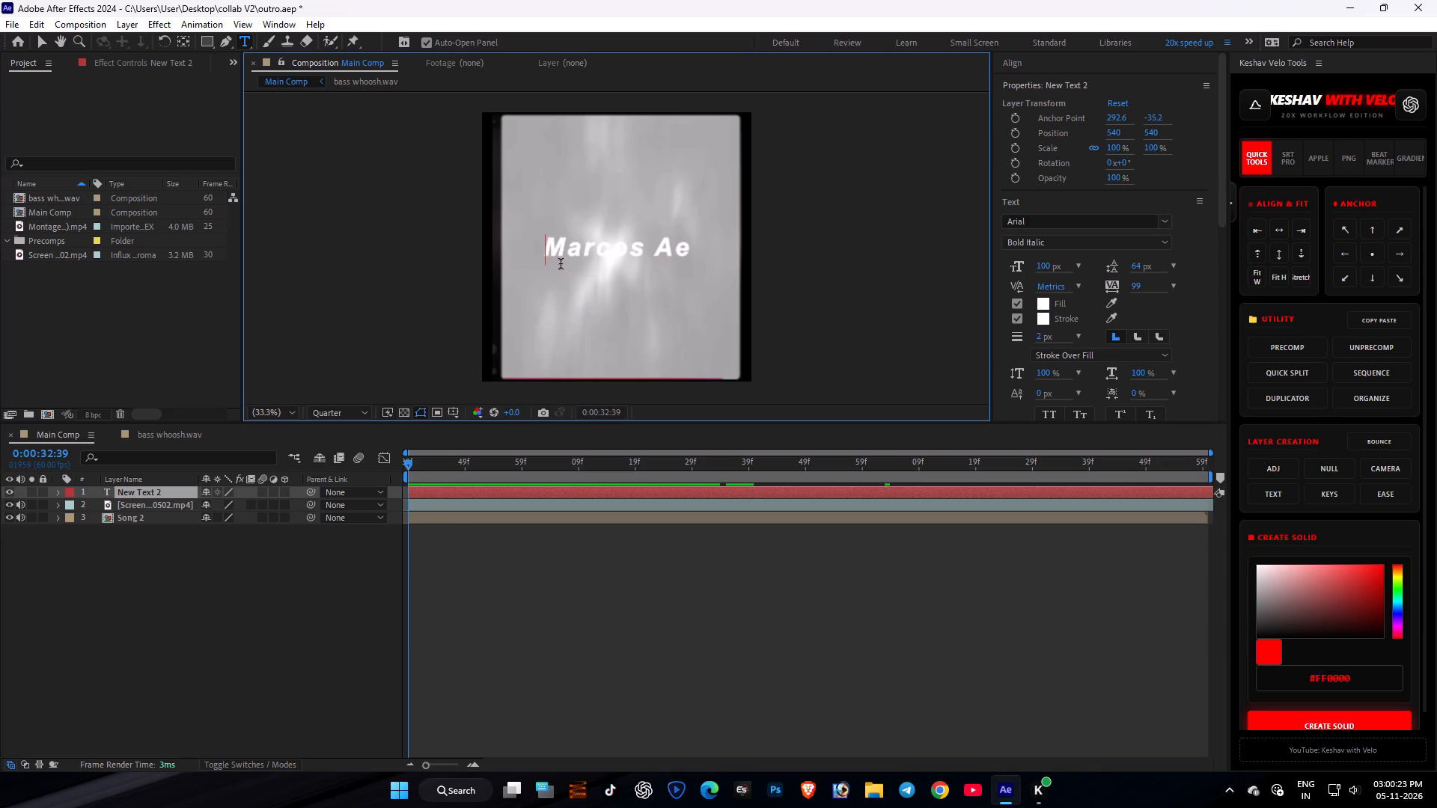
key("Return")
key("Up")
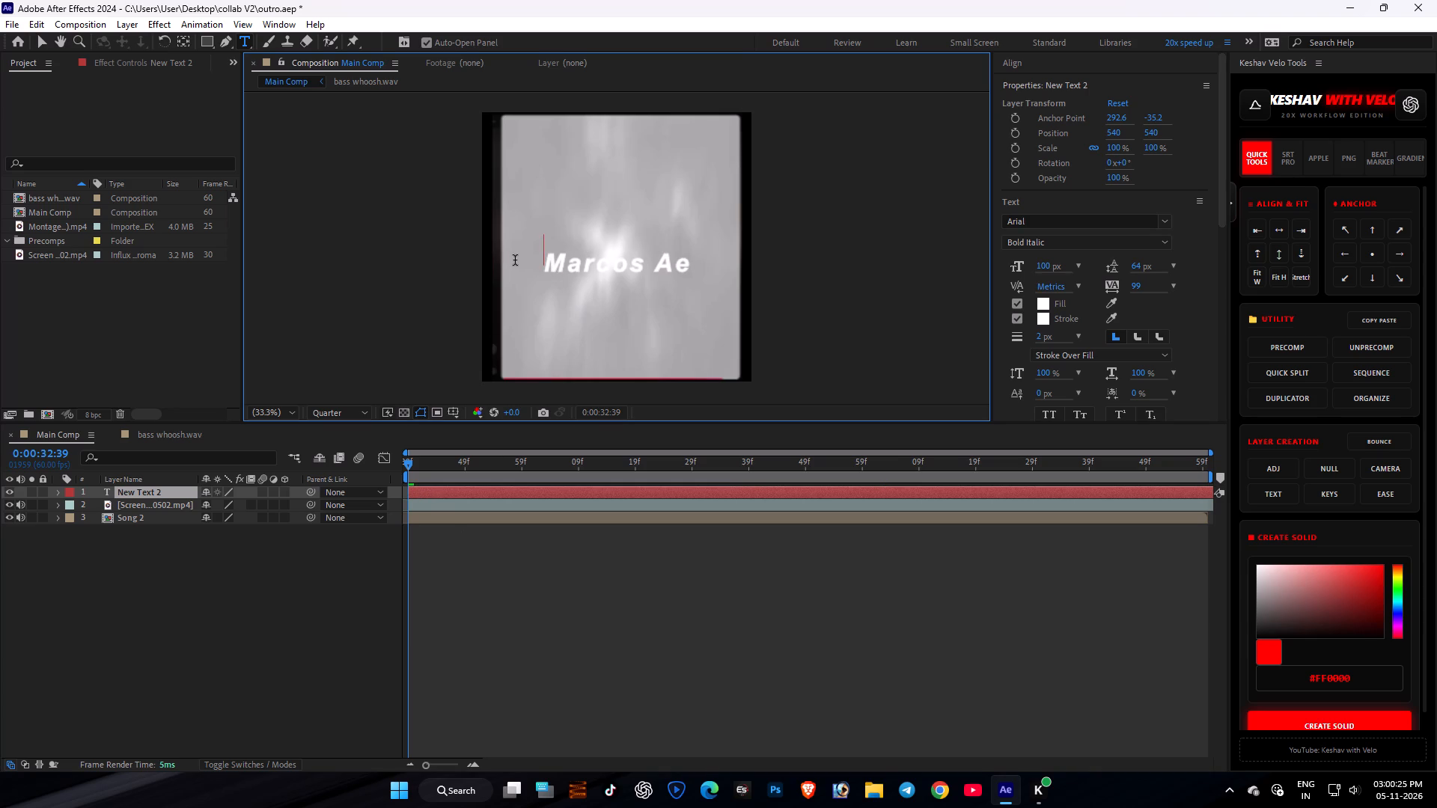
key("Right")
key("Right")
key("Right")
key("Right")
key("Up")
key("space")
key("space")
key("space")
key("space")
key("space")
key("space")
key("x")
key("Left")
key("Return")
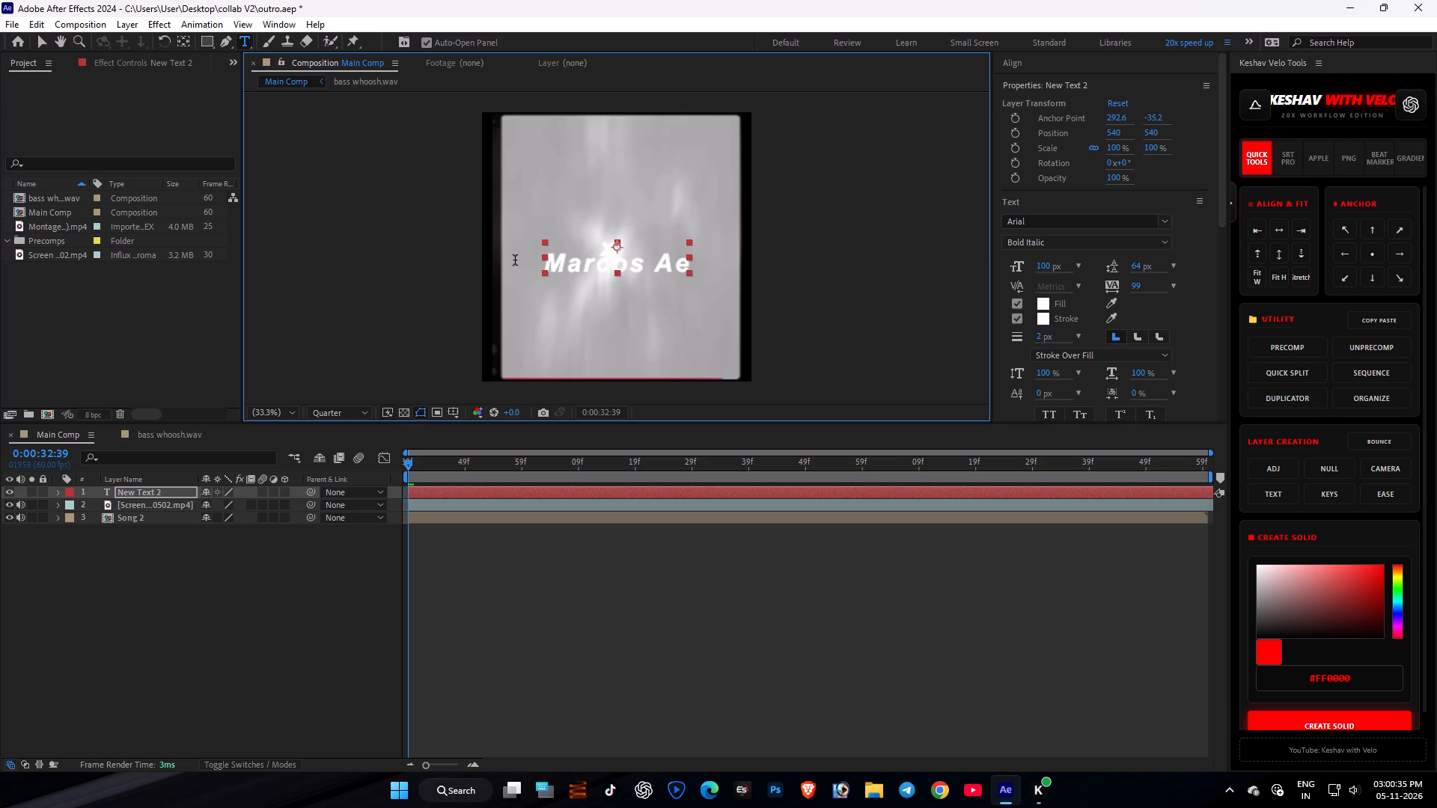
Insert two line breaks directly before the "x" in the title layer's text and finish the text edit.
double_click(654, 490)
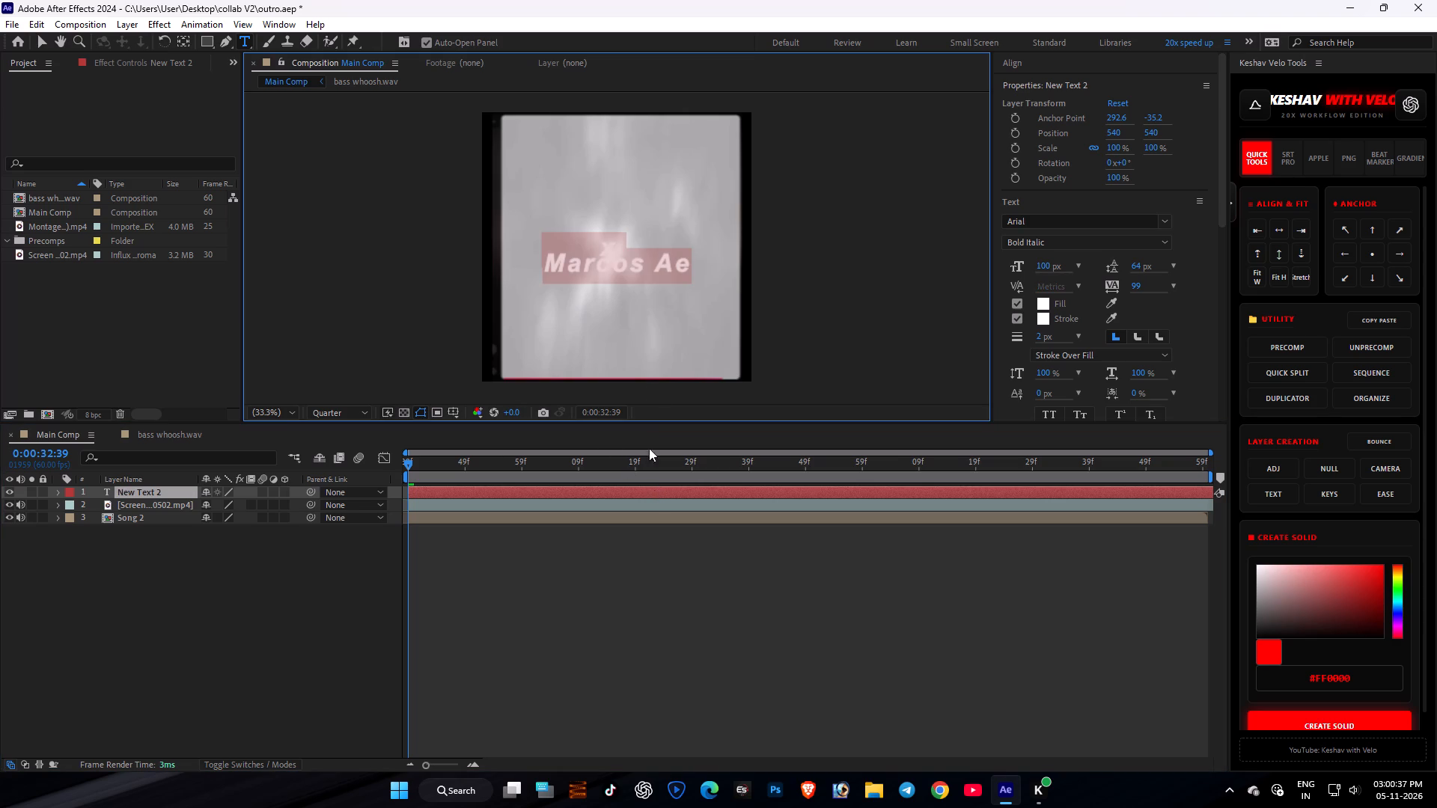
left_click(604, 254)
key("Return")
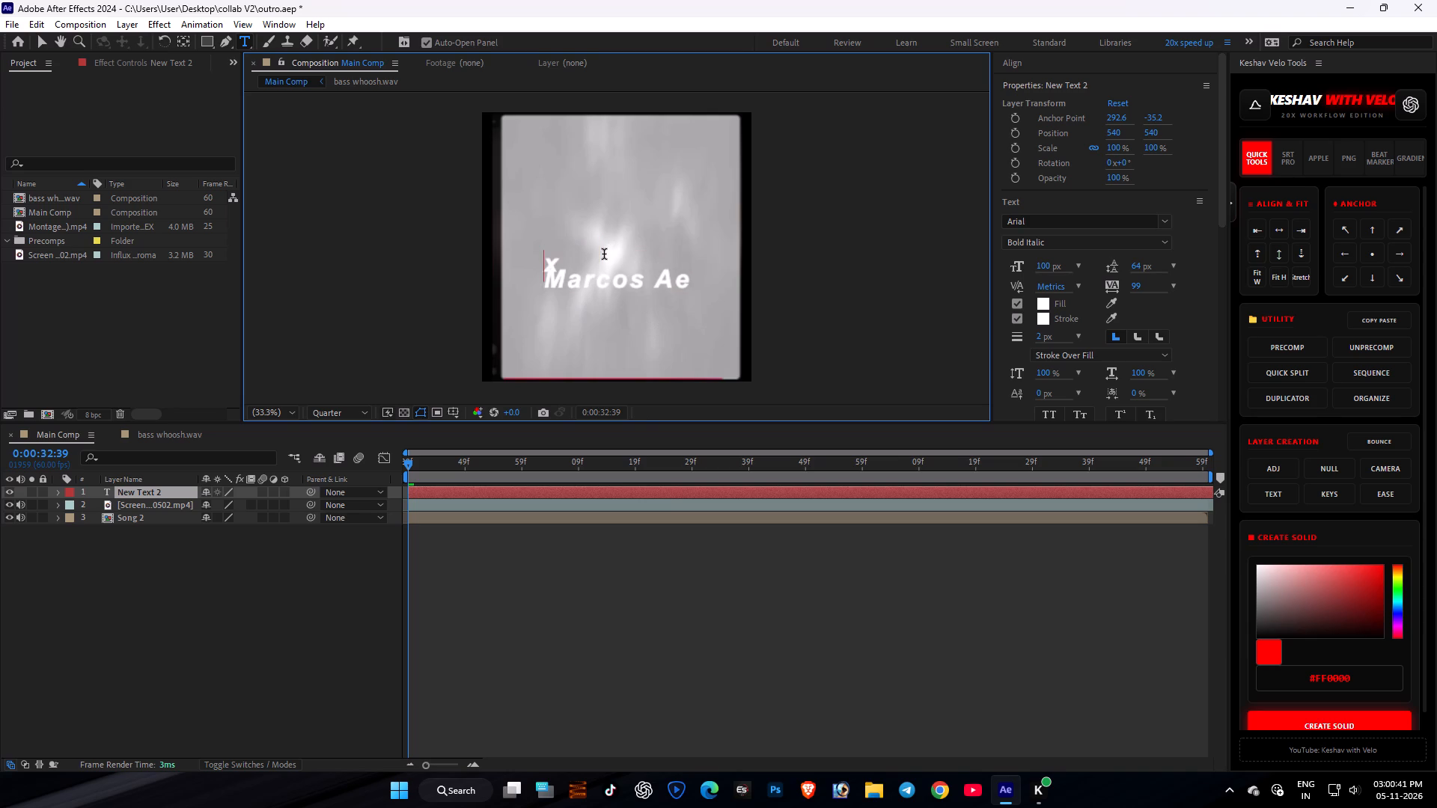
key("Return")
key("Up")
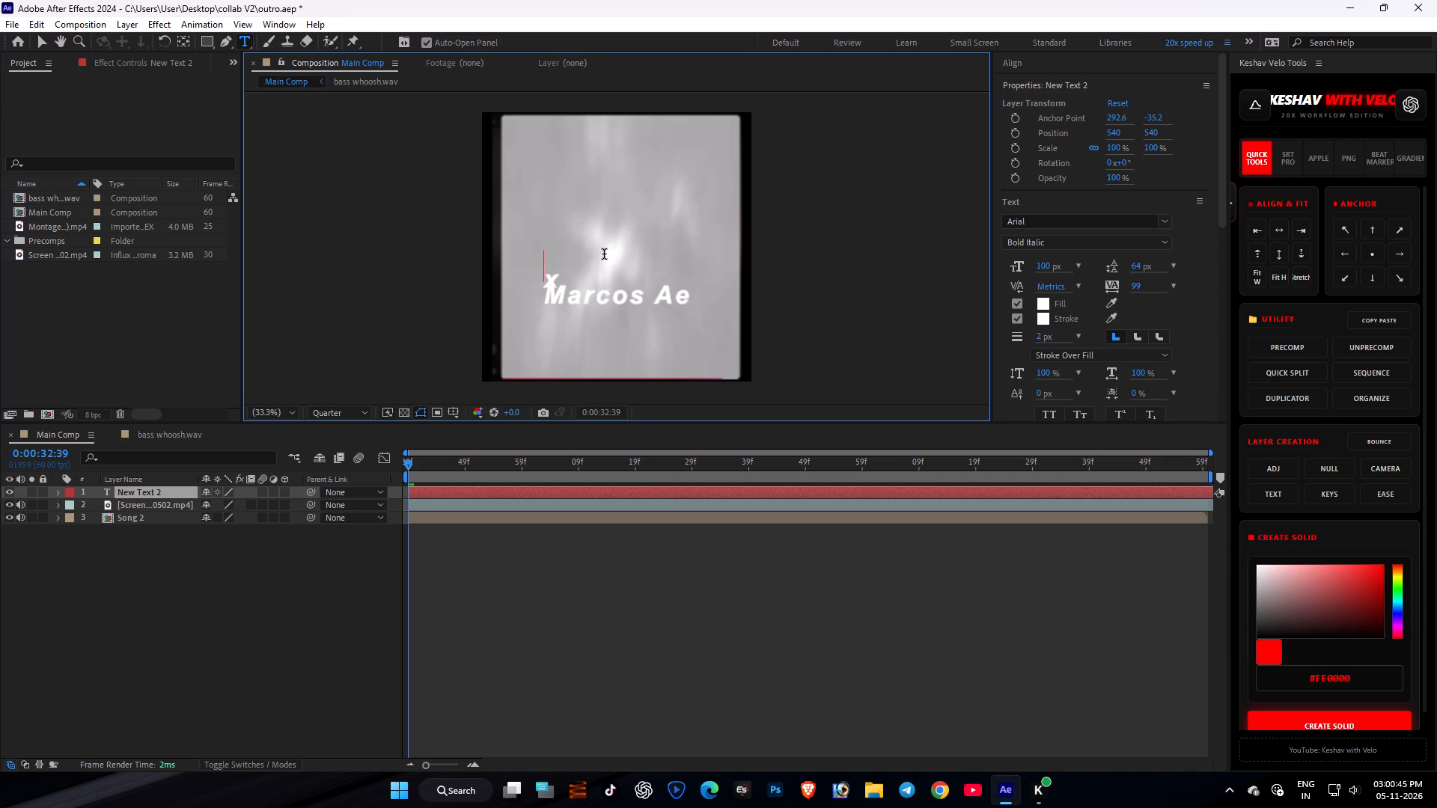
left_click(129, 494)
left_click(129, 494)
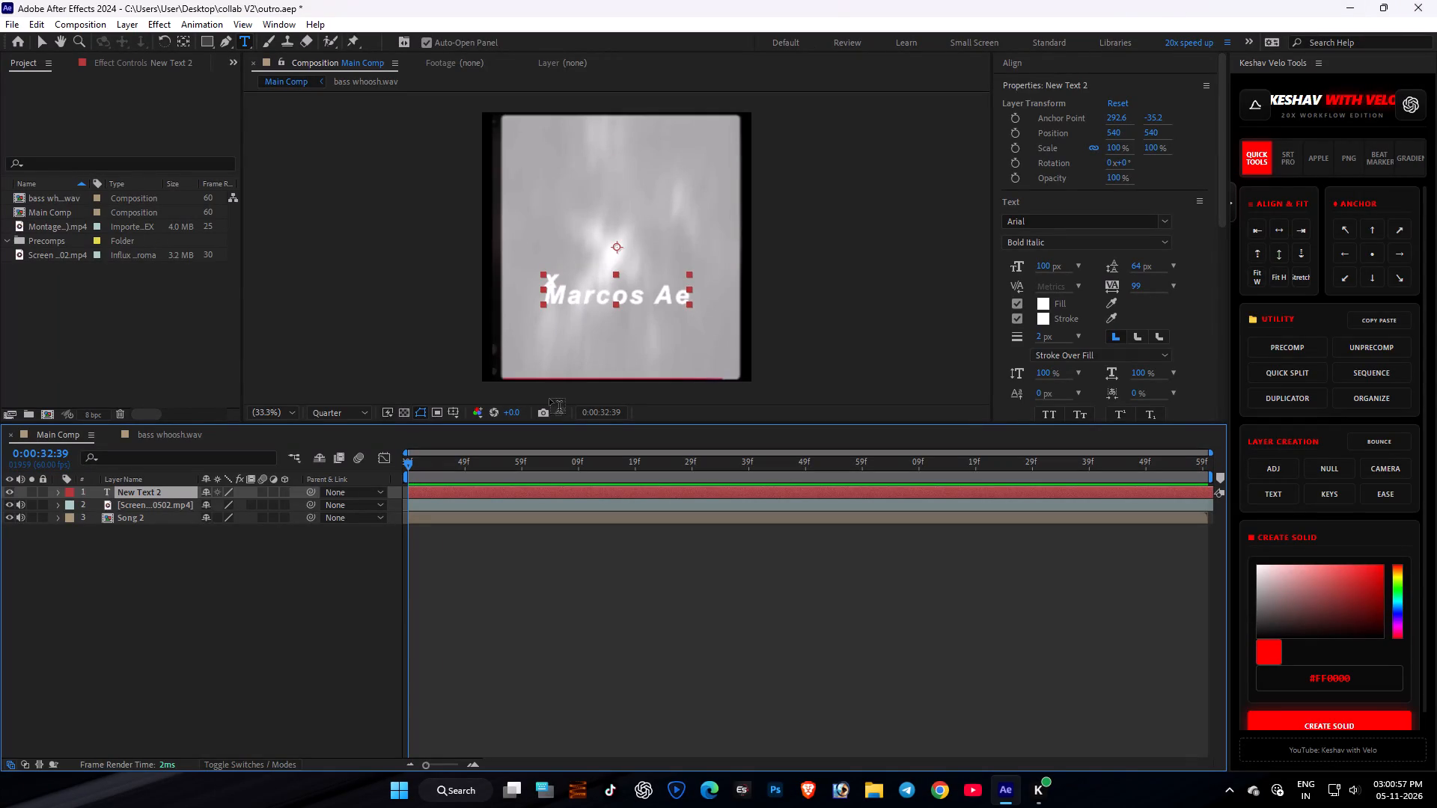
Start importing a file into the project.
double_click(152, 304)
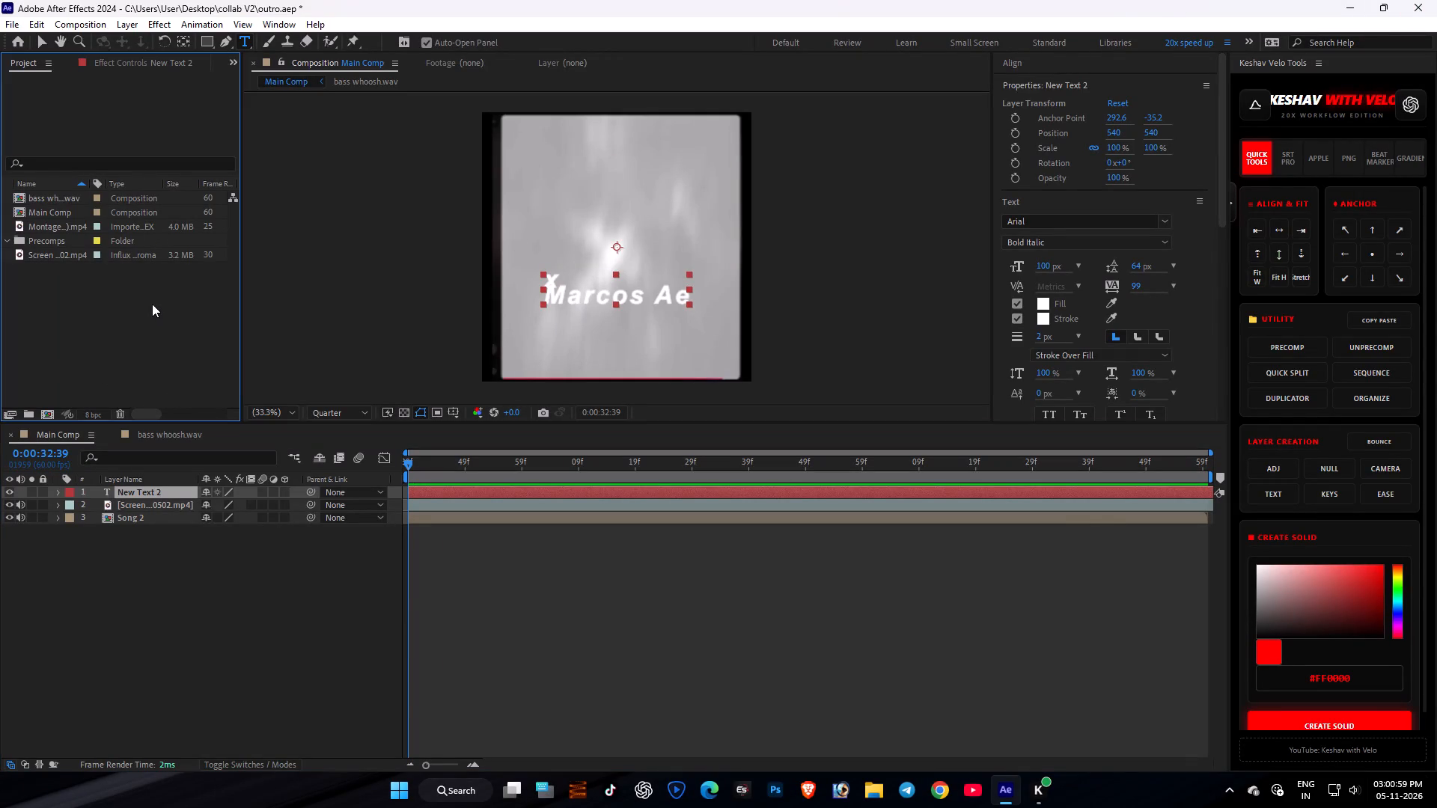
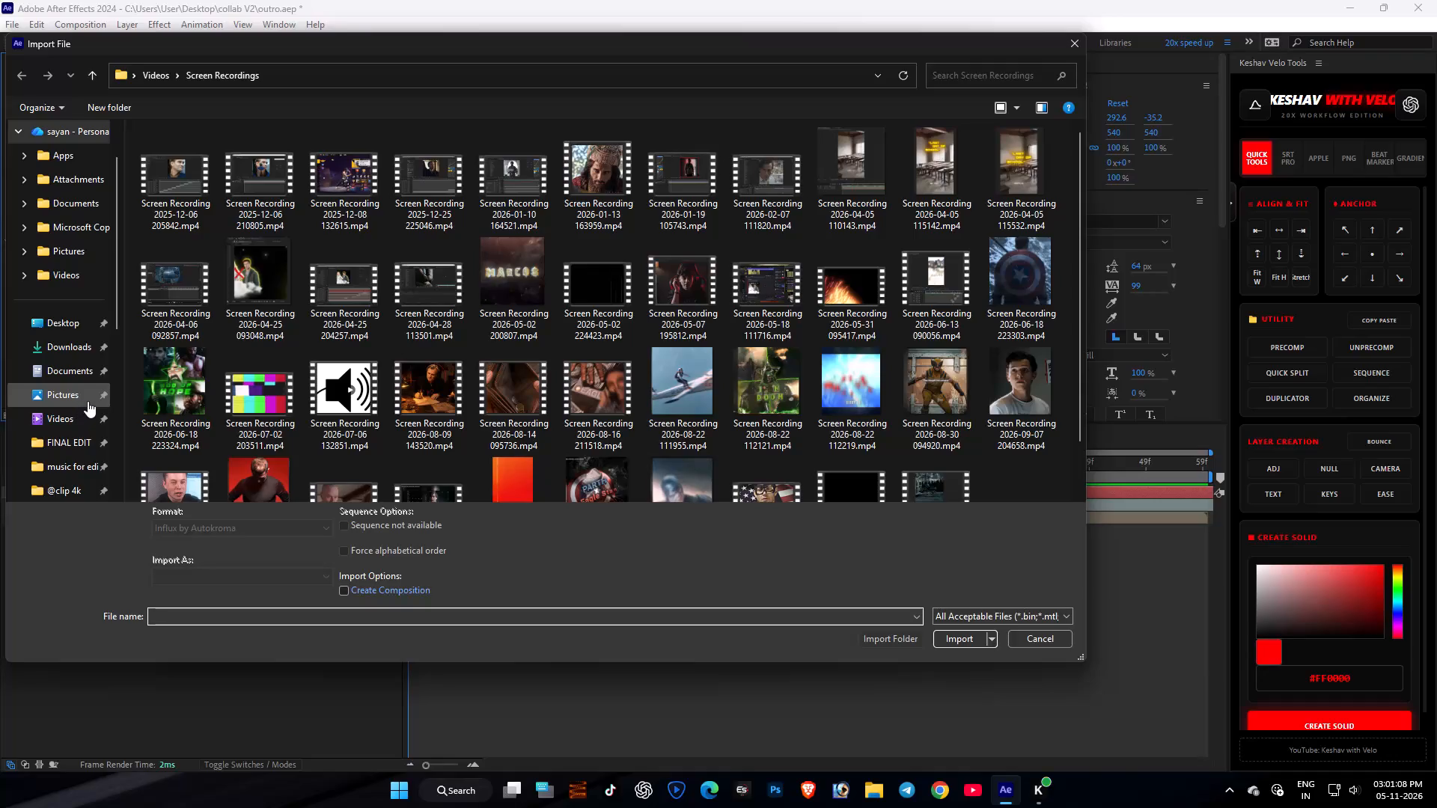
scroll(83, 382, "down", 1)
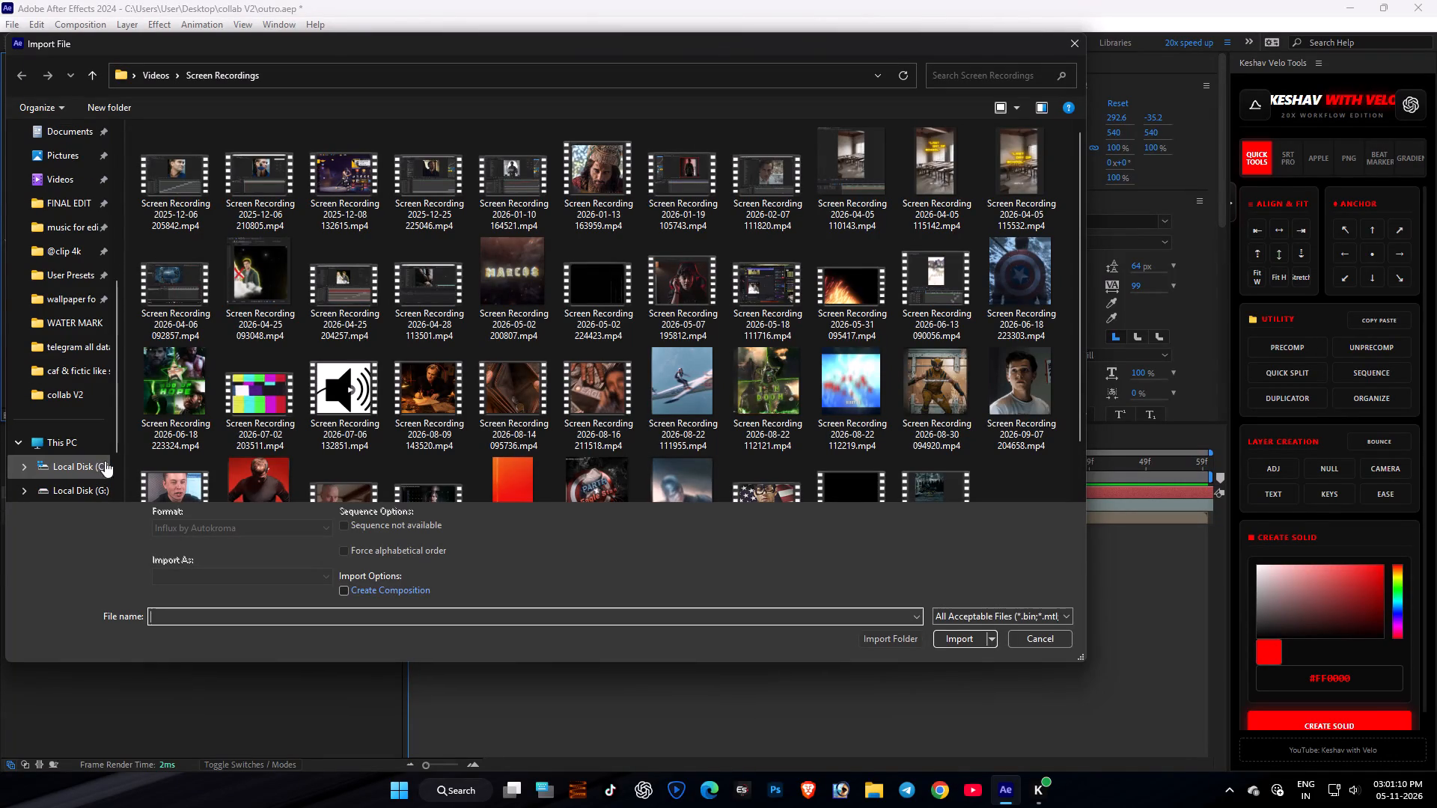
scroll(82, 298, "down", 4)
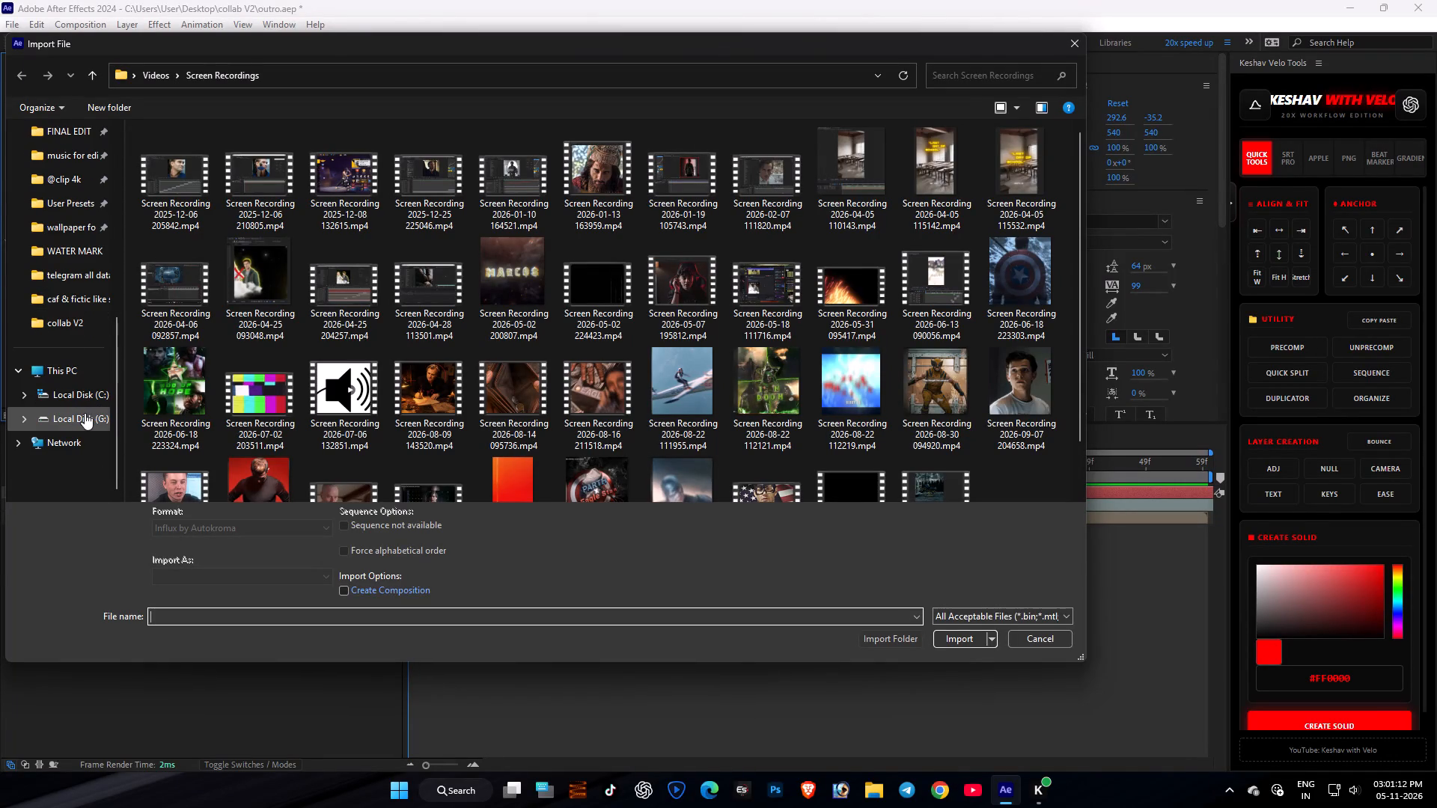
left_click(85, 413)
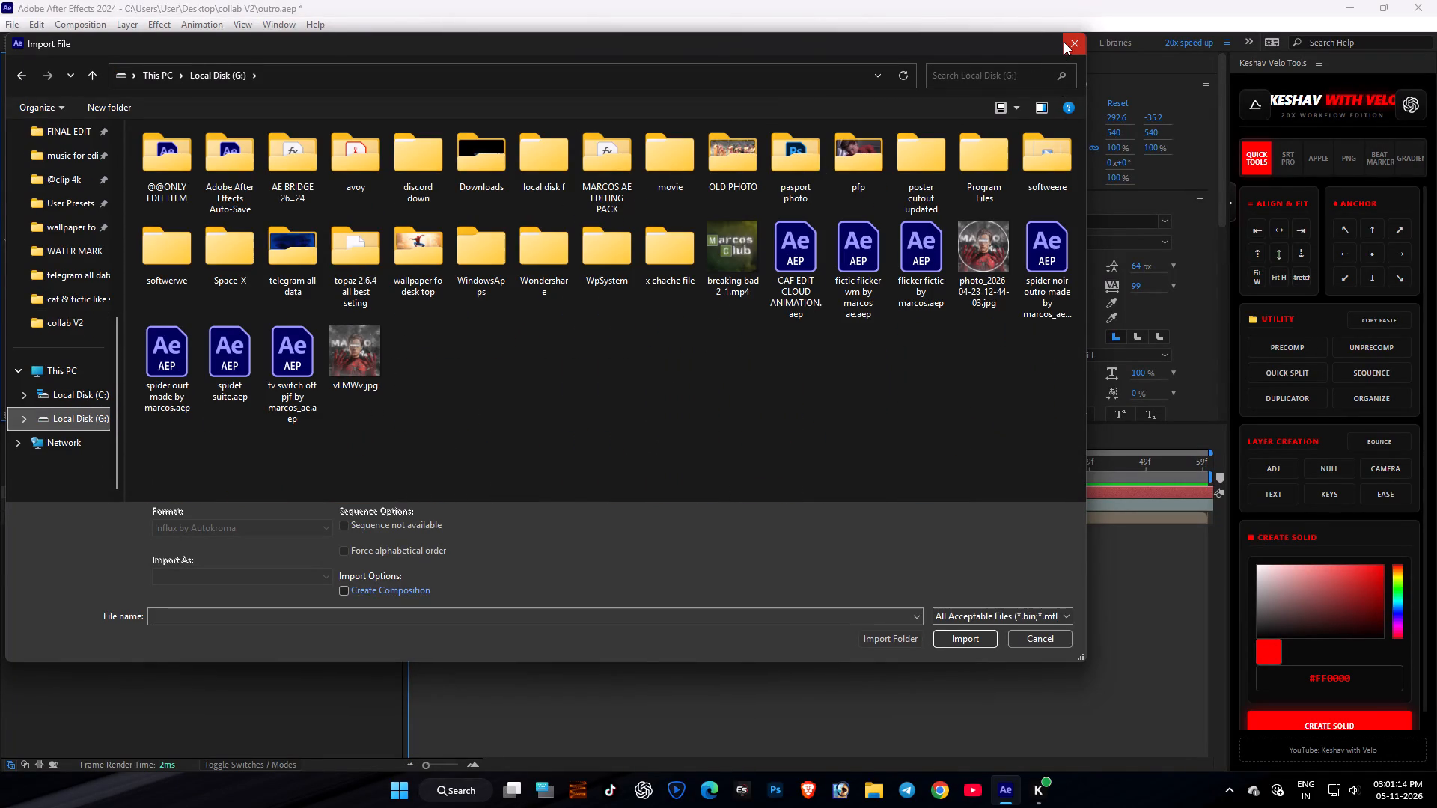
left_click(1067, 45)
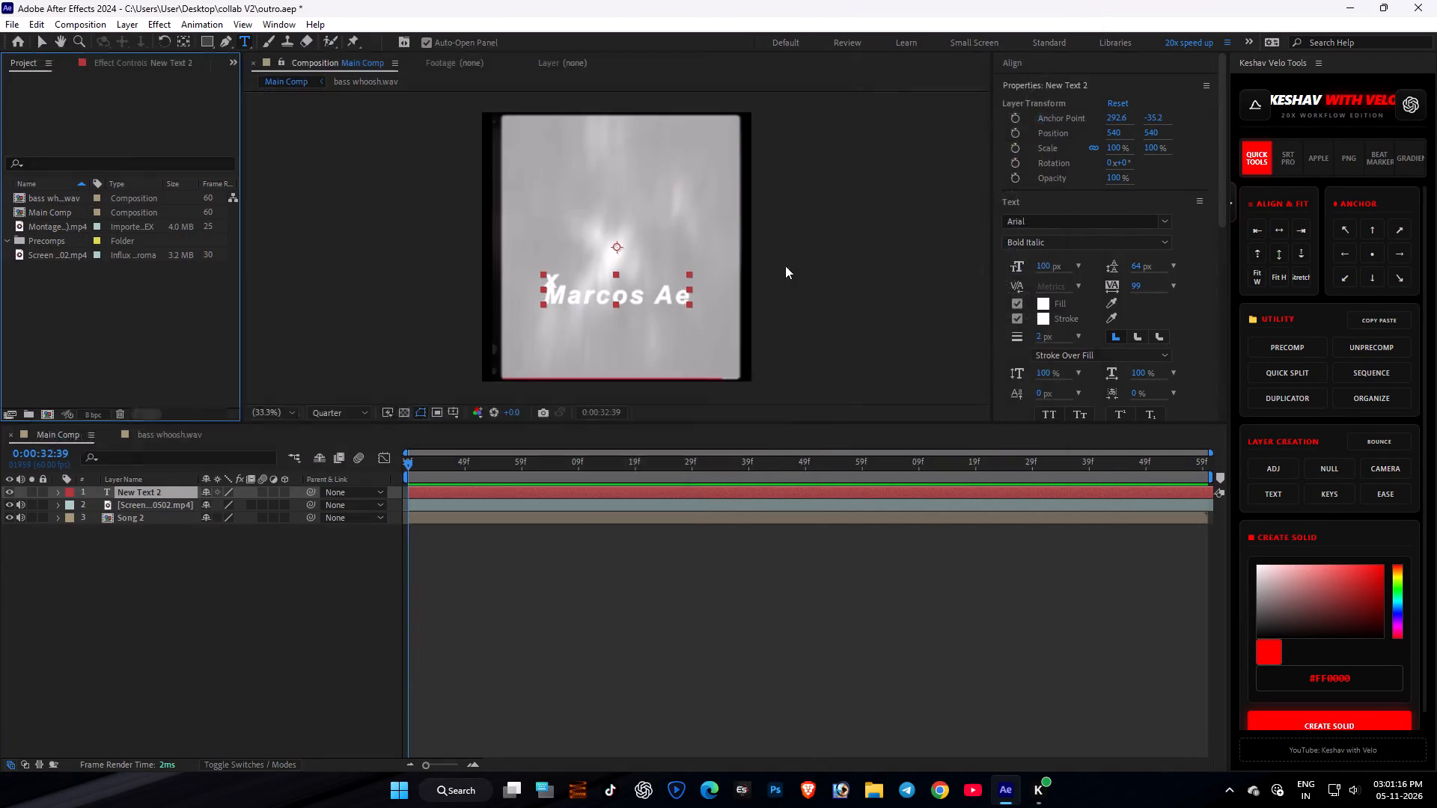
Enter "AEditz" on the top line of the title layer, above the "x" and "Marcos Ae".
double_click(168, 493)
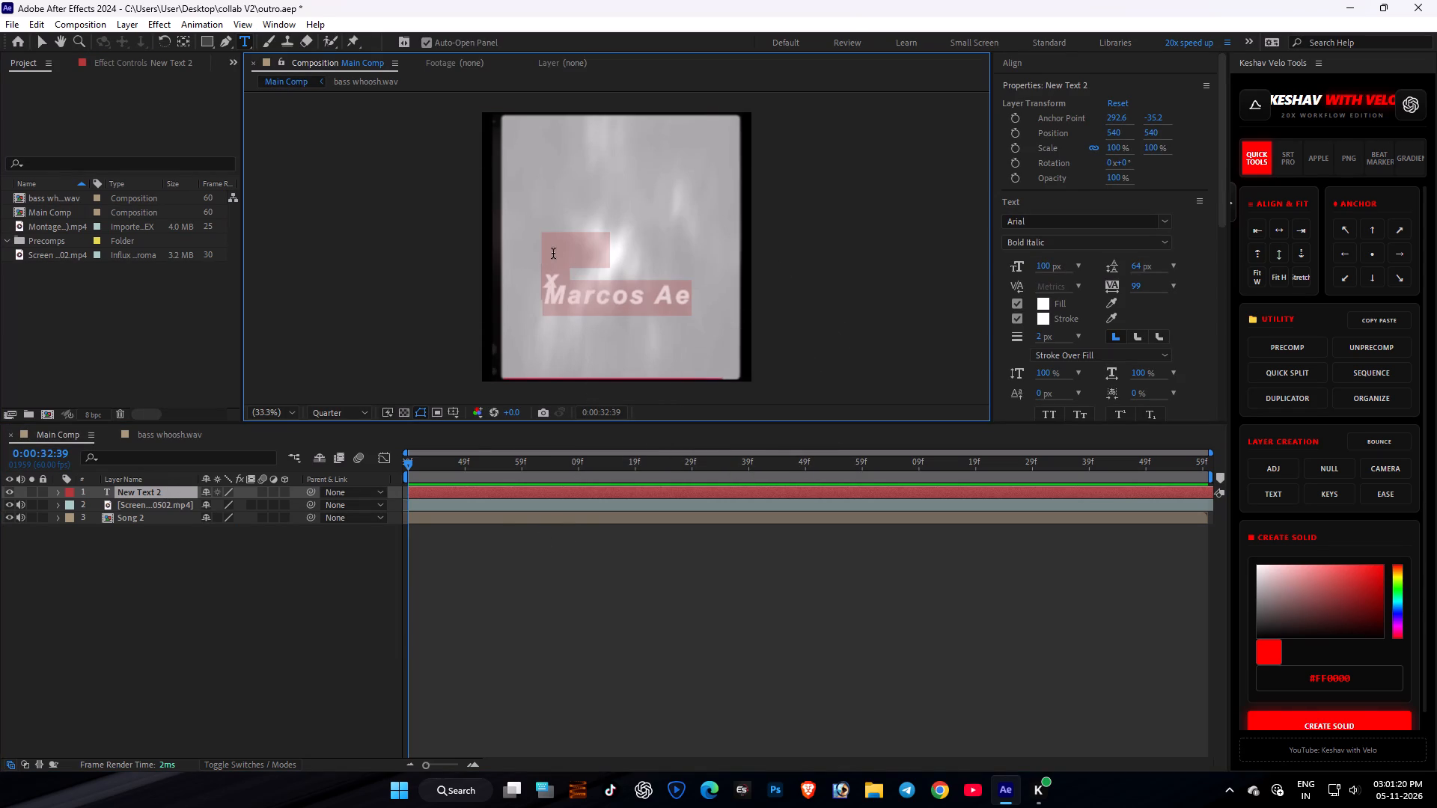
left_click(558, 249)
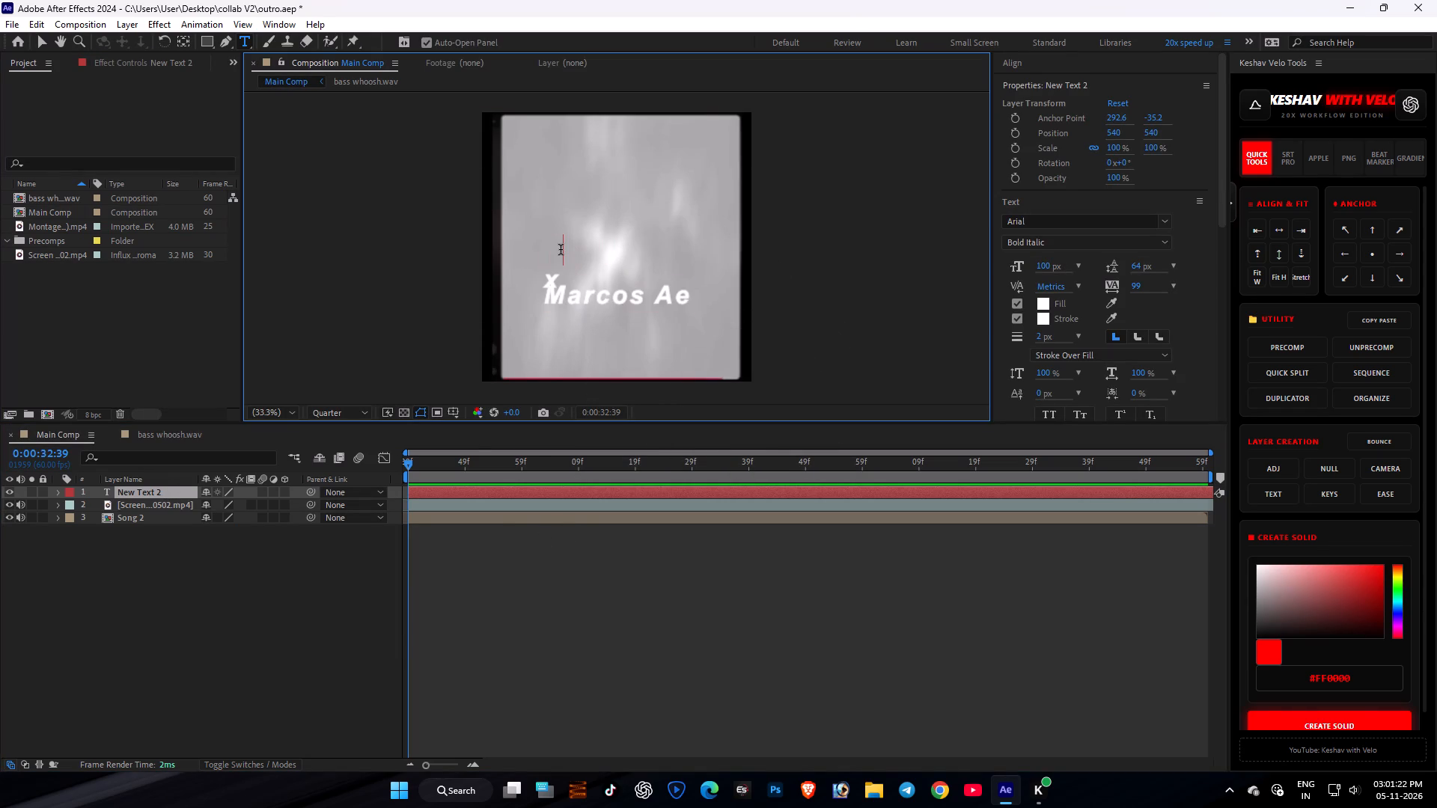
key("shift+a")
key("shift+e")
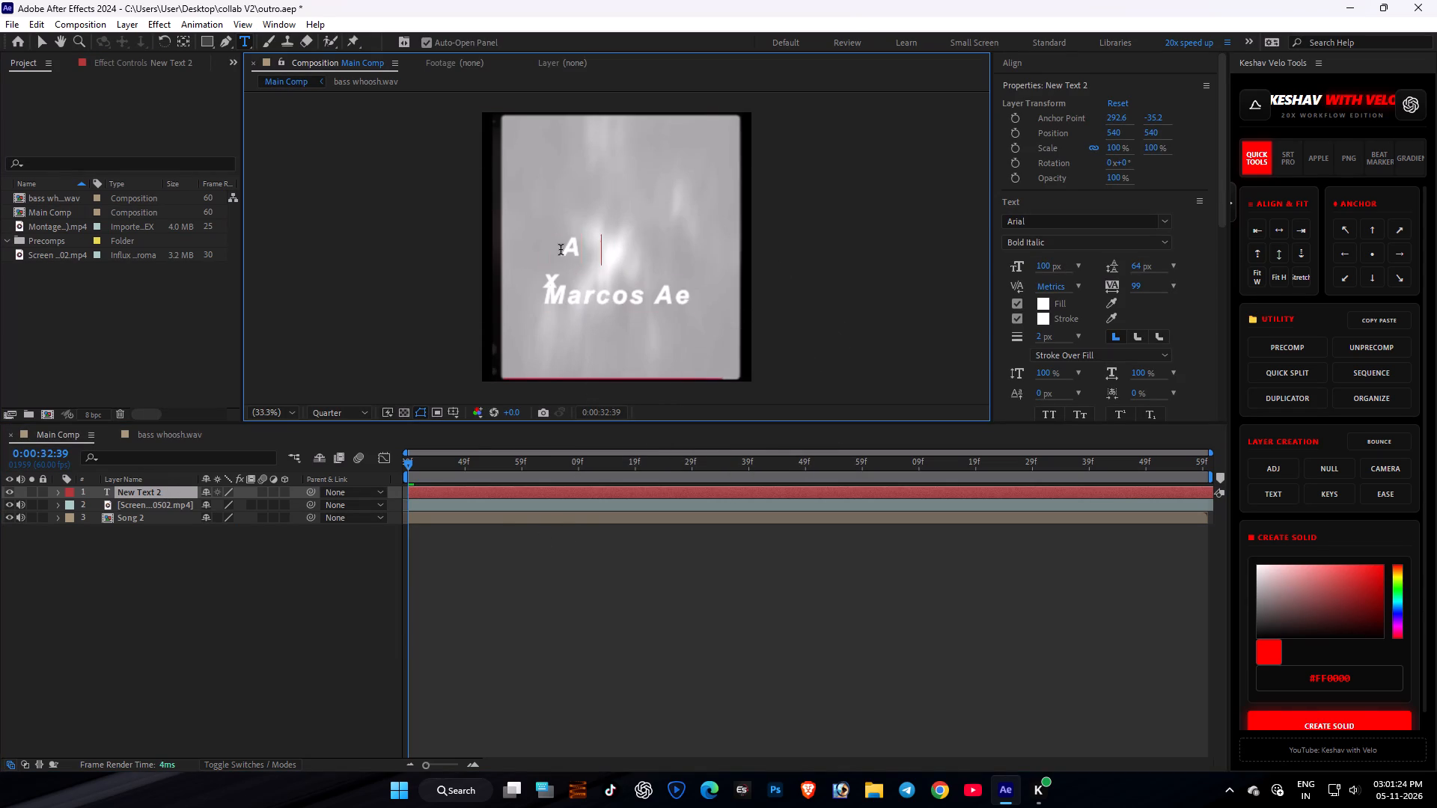
key("d")
type("it")
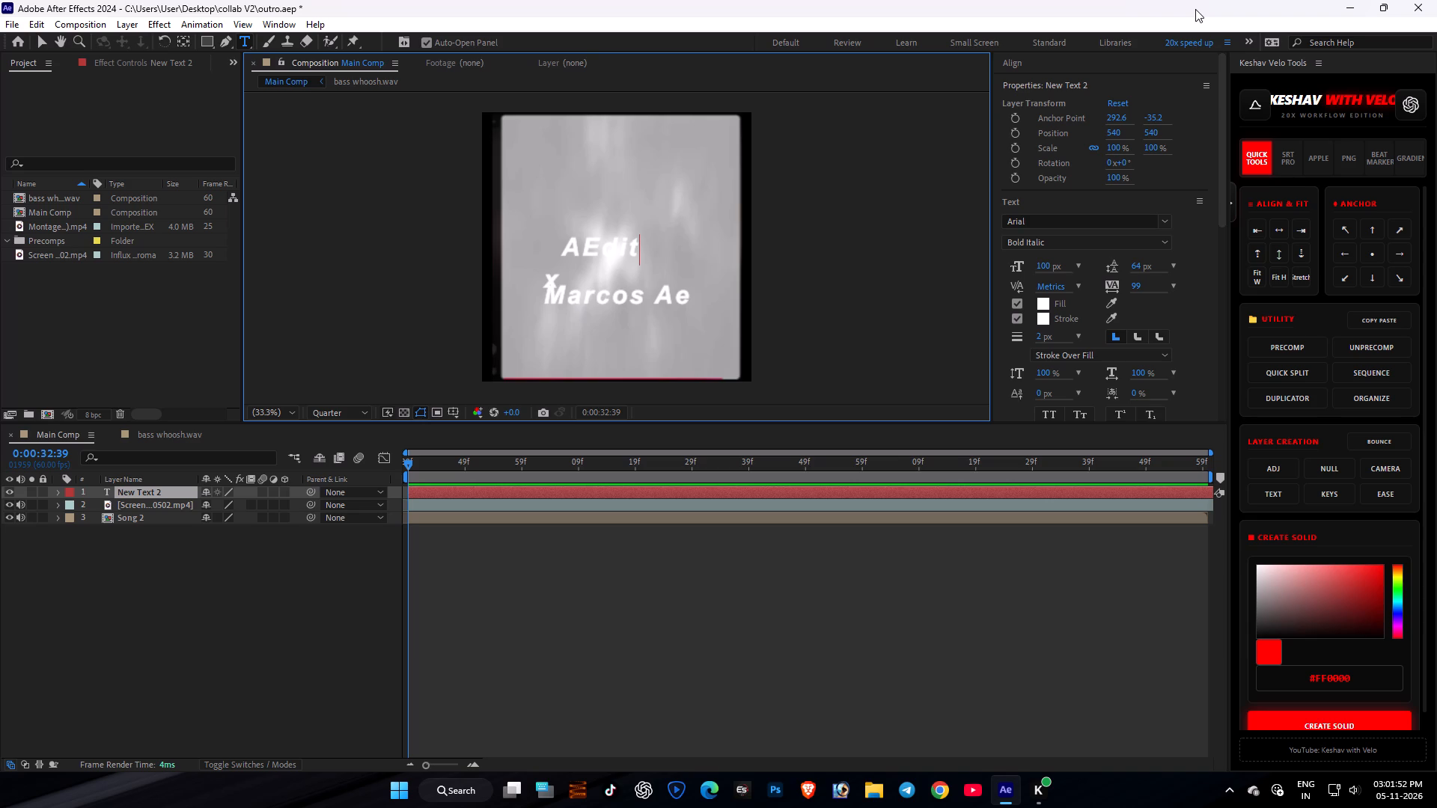
key("z")
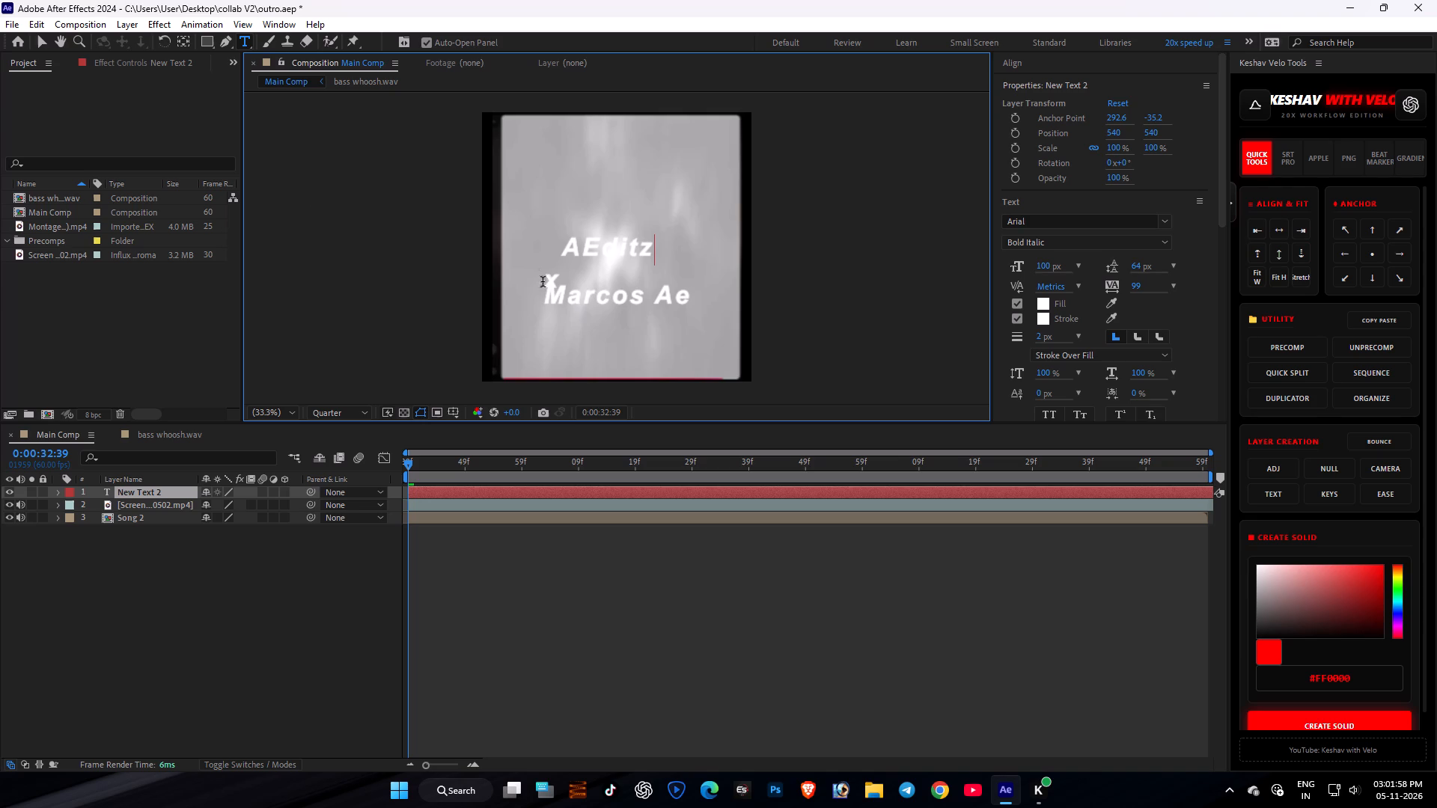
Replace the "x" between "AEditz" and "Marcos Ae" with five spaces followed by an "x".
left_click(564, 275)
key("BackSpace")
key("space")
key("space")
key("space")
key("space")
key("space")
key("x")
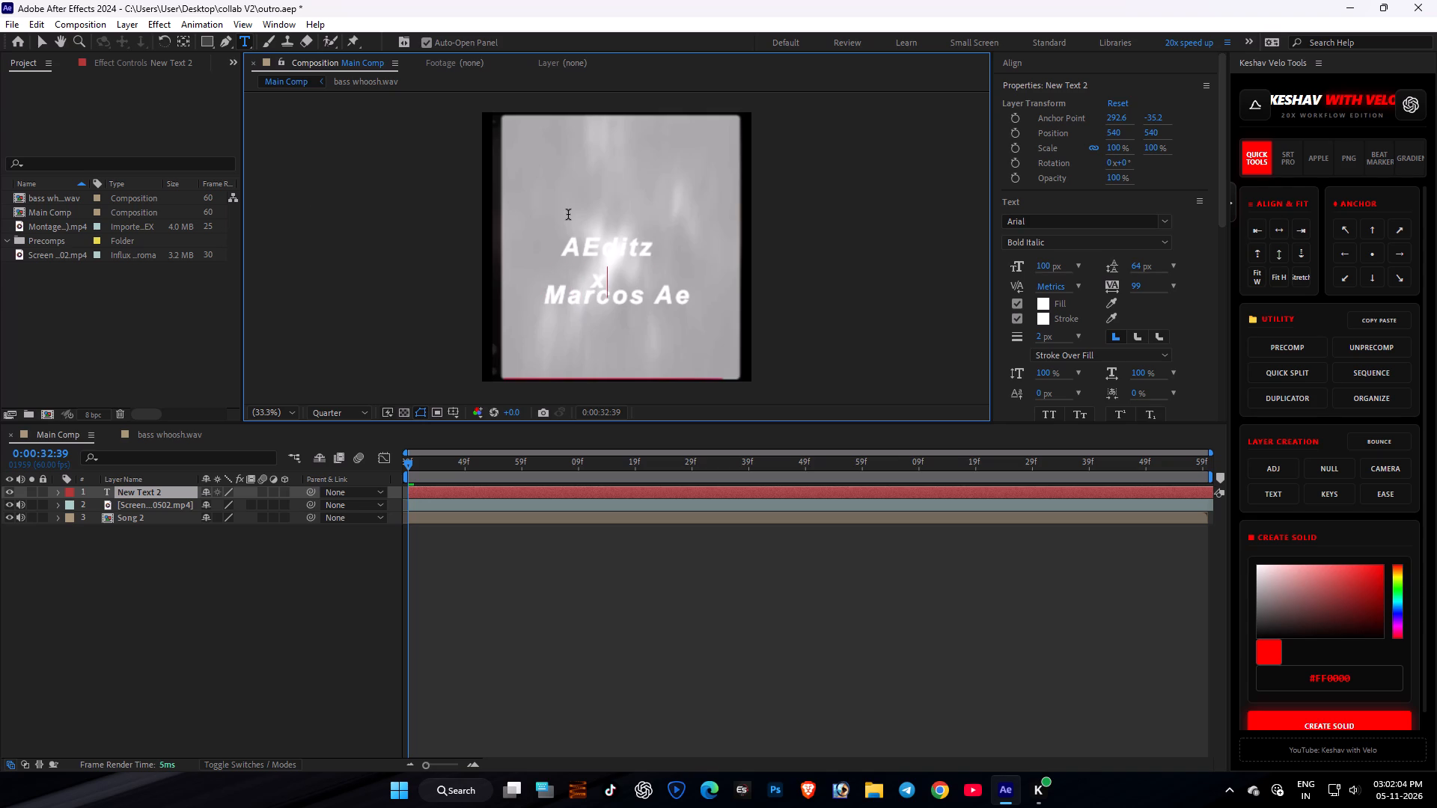
Delete the five spaces and one line break directly before the "x" in the title text.
left_click_drag(560, 237, 588, 245)
left_click_drag(588, 245, 742, 296)
left_click(585, 280)
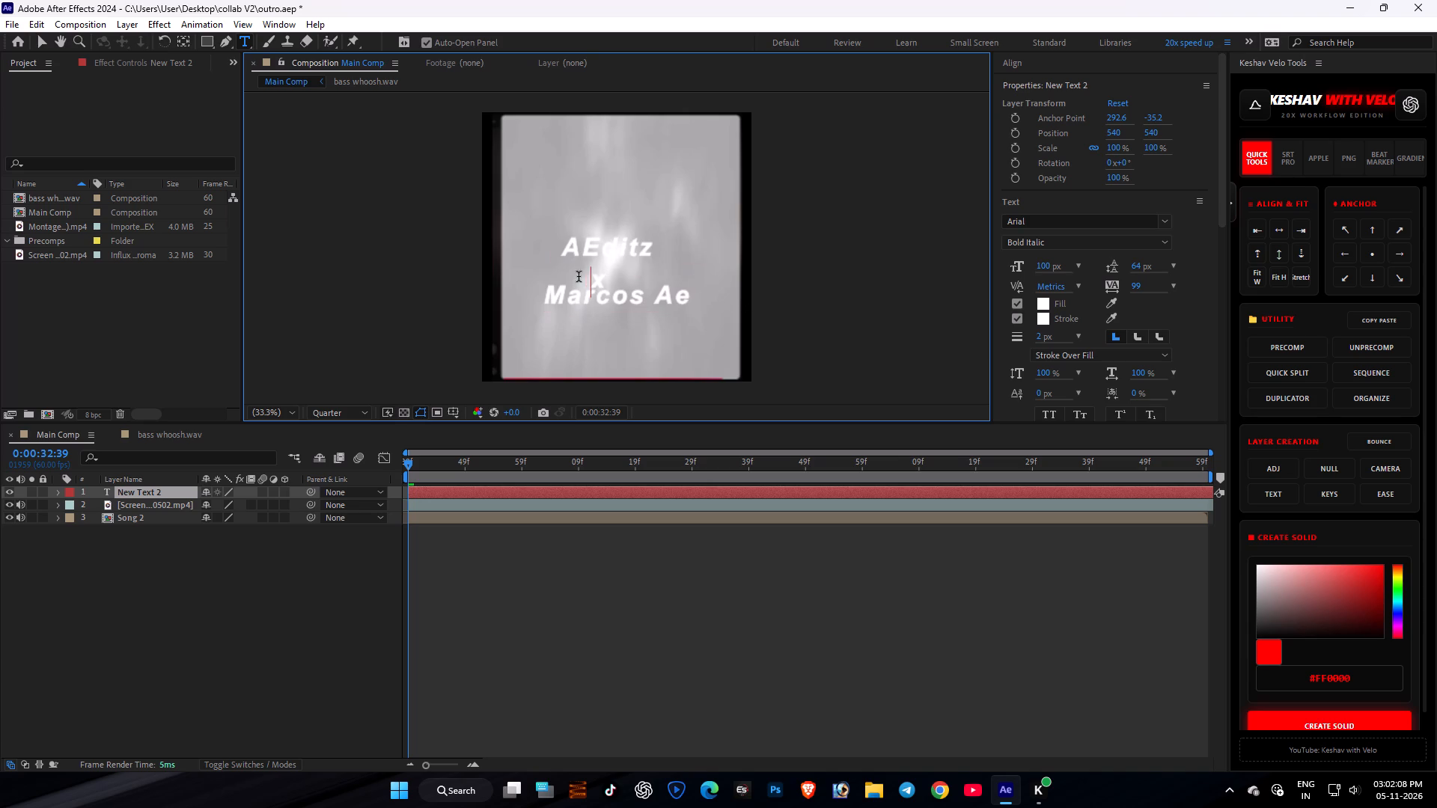
key("BackSpace")
key("BackSpace")
key("BackSpace")
key("BackSpace")
key("BackSpace")
key("BackSpace")
Indent the "x" on its line with five spaces, toward the middle of the name.
key("space")
key("space")
key("space")
key("space")
key("space")
key("space")
key("space")
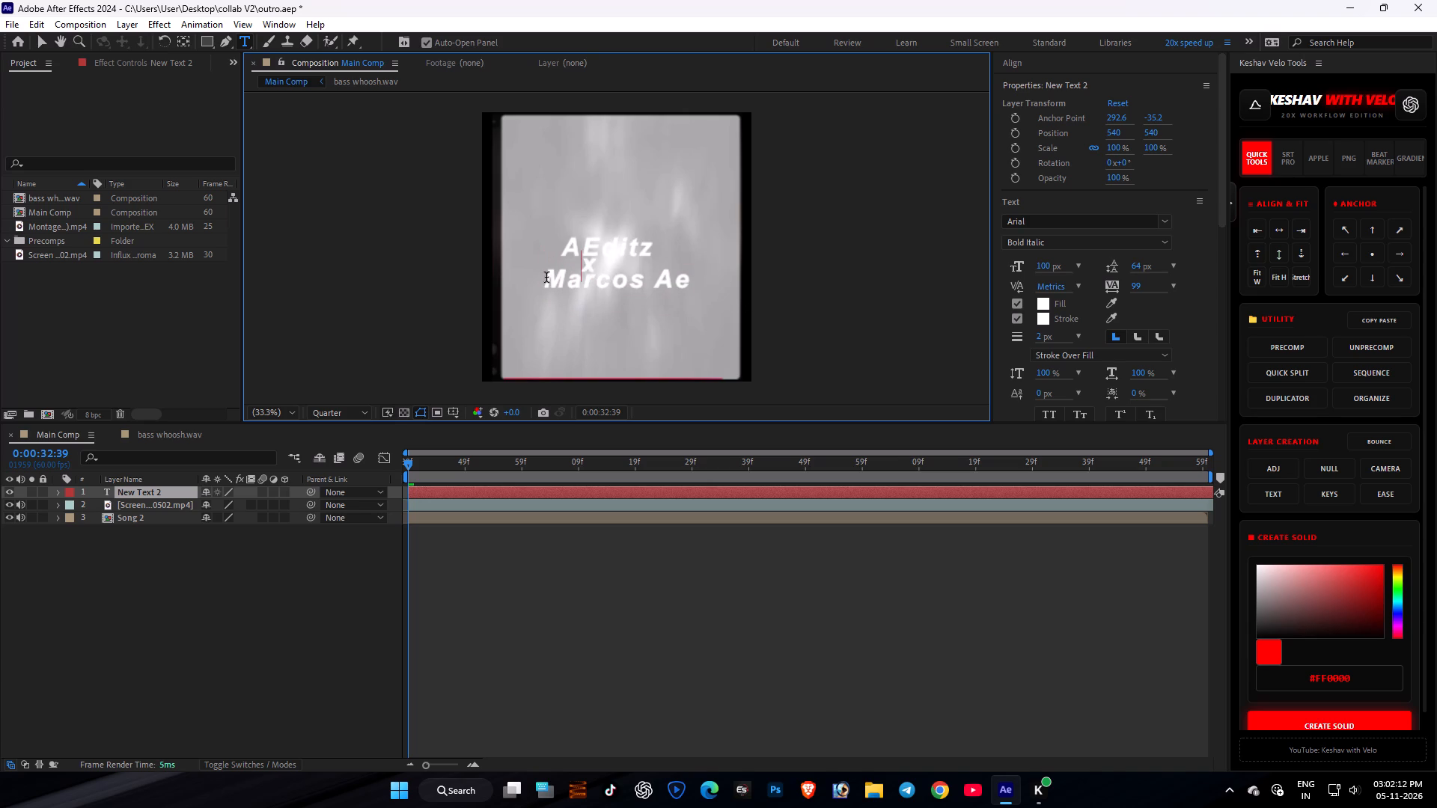
key("BackSpace")
key("BackSpace")
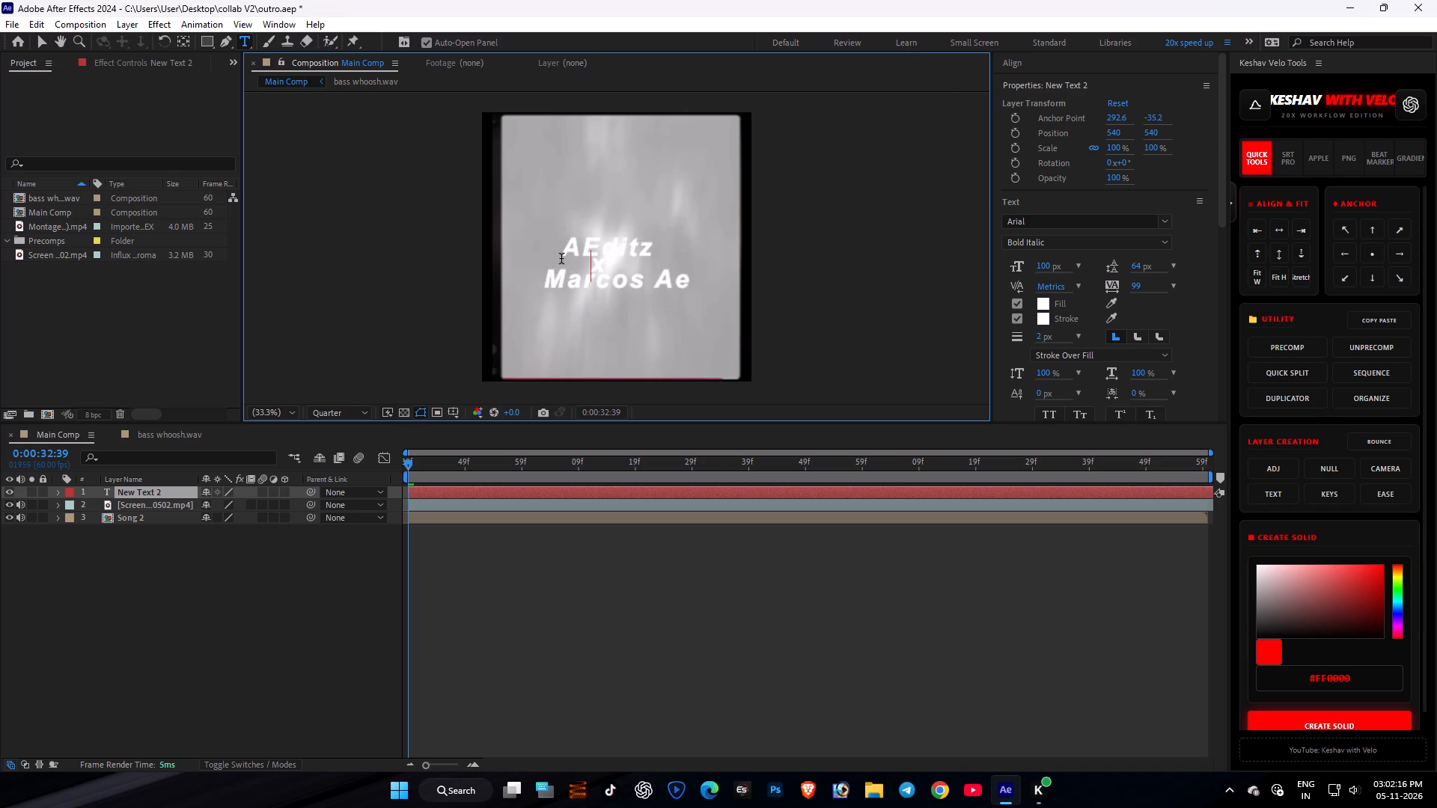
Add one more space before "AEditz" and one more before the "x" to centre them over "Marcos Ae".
left_click(561, 258)
key("space")
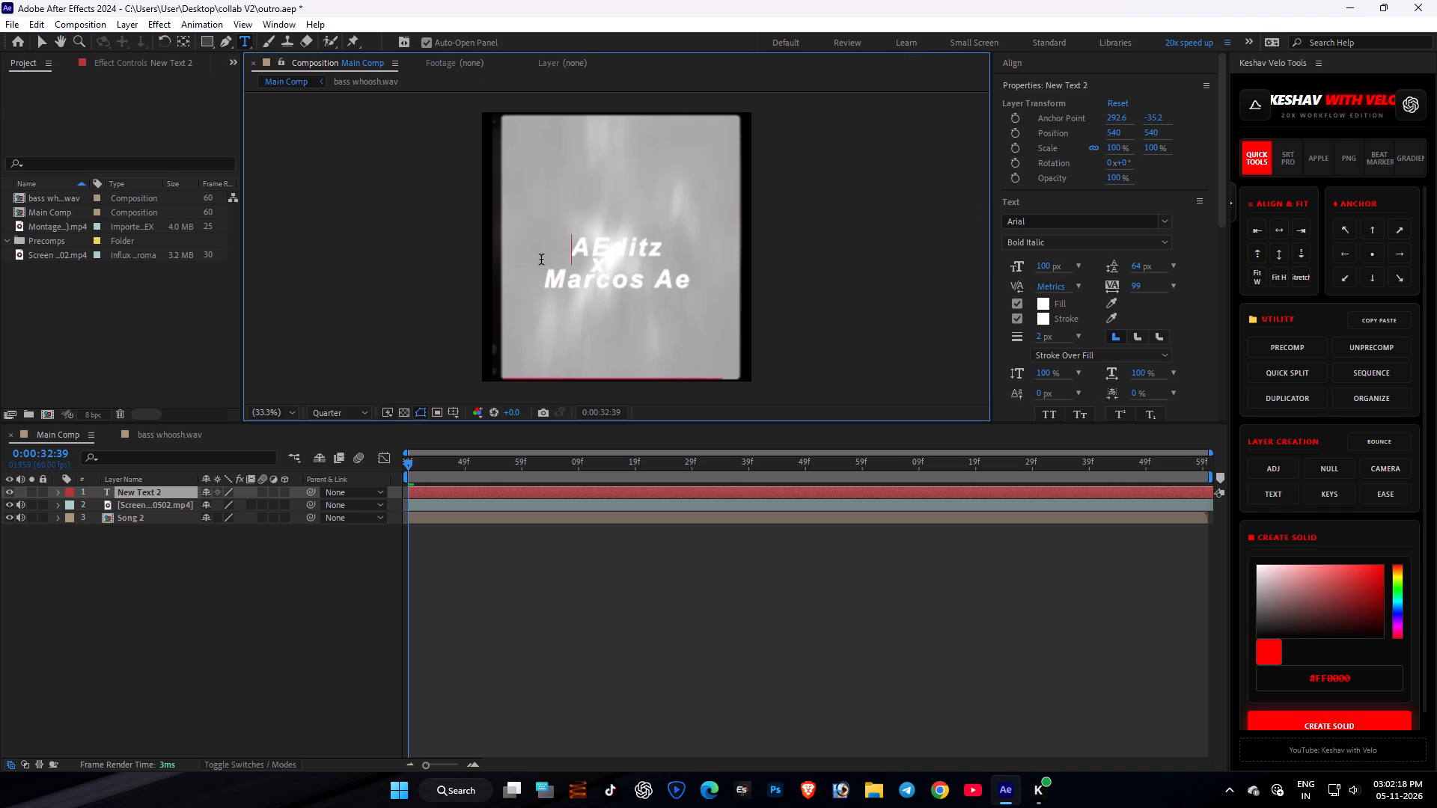
left_click(587, 266)
key("space")
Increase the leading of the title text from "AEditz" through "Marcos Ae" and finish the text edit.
left_click_drag(570, 246, 716, 302)
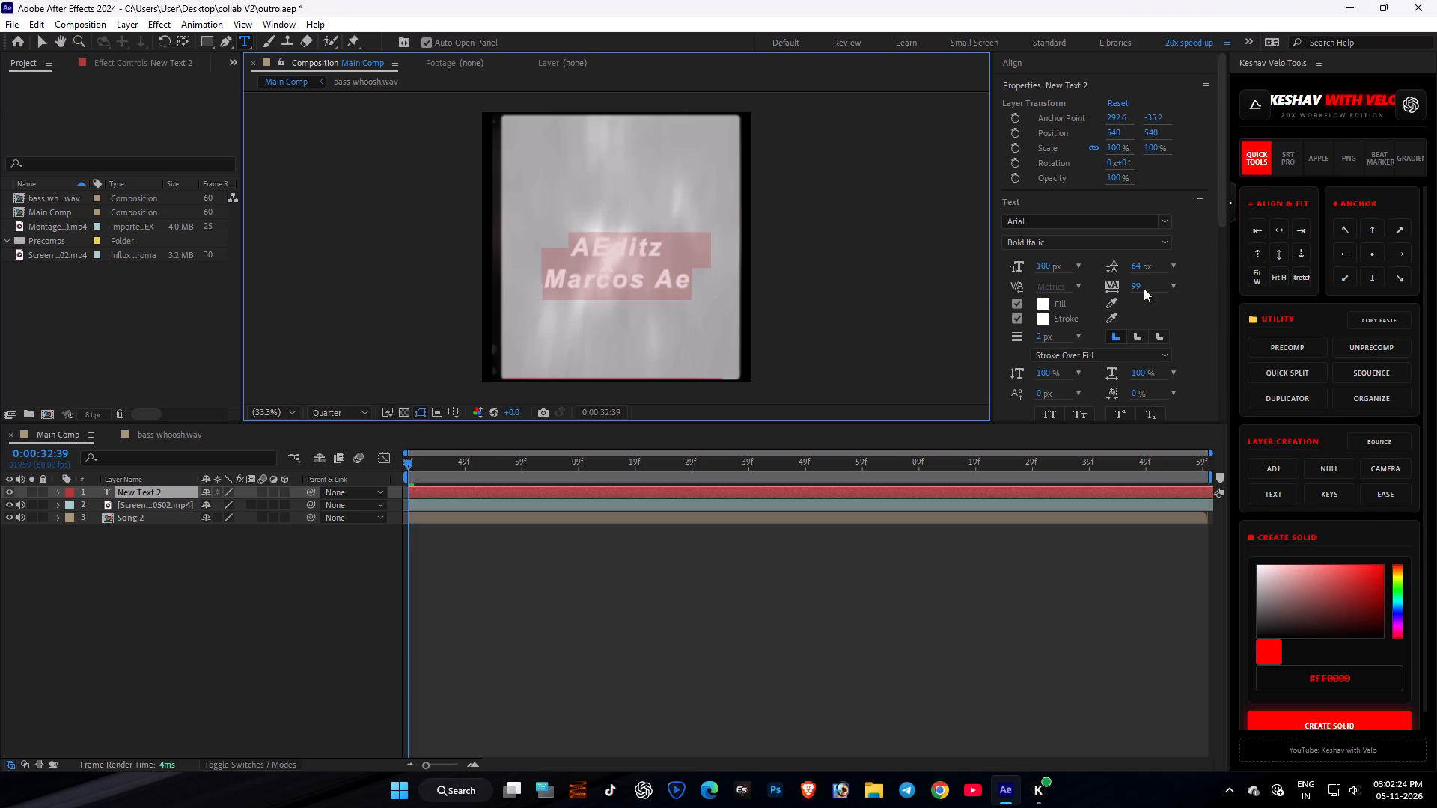
left_click_drag(1133, 263, 1162, 271)
left_click(908, 593)
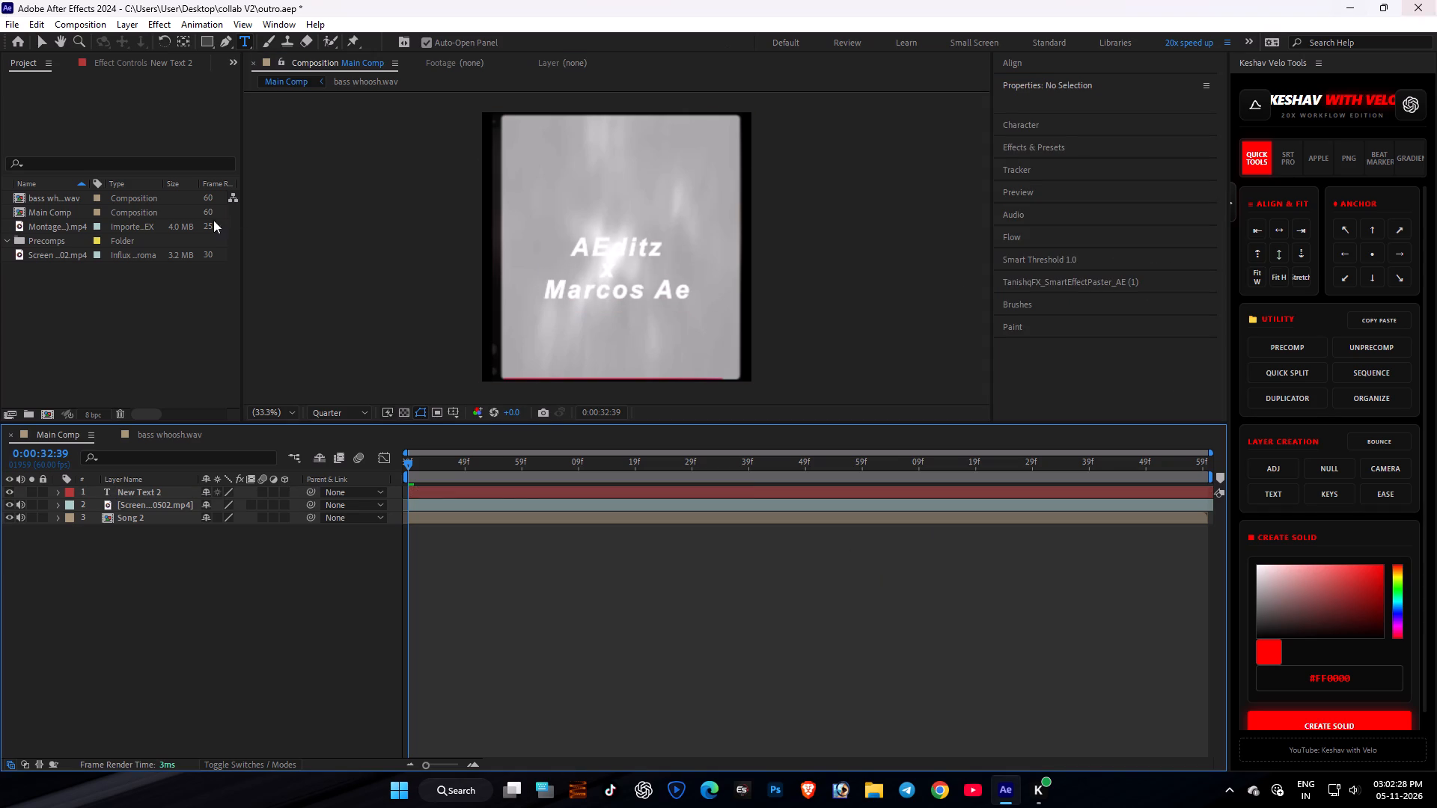
double_click(516, 493)
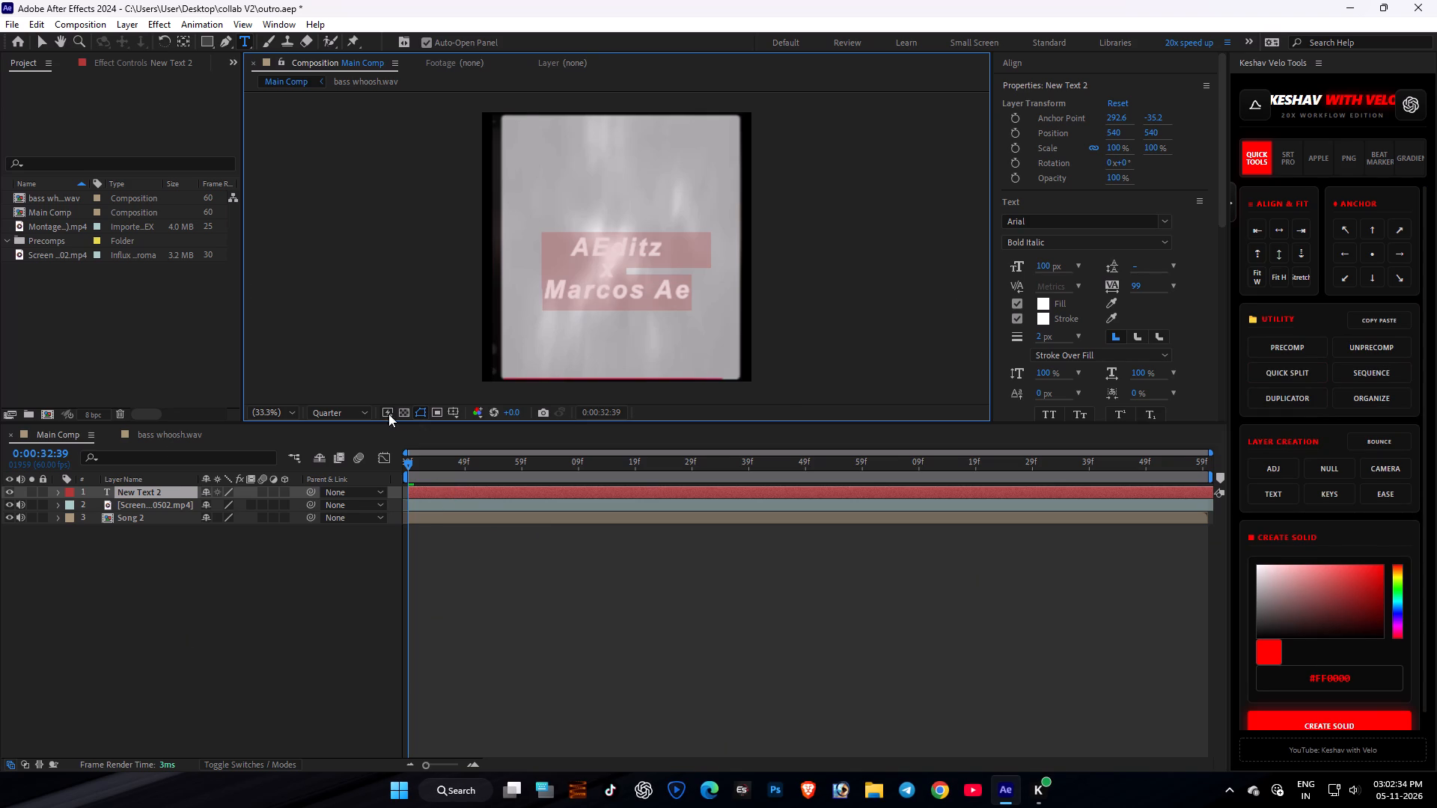
left_click_drag(224, 560, 219, 548)
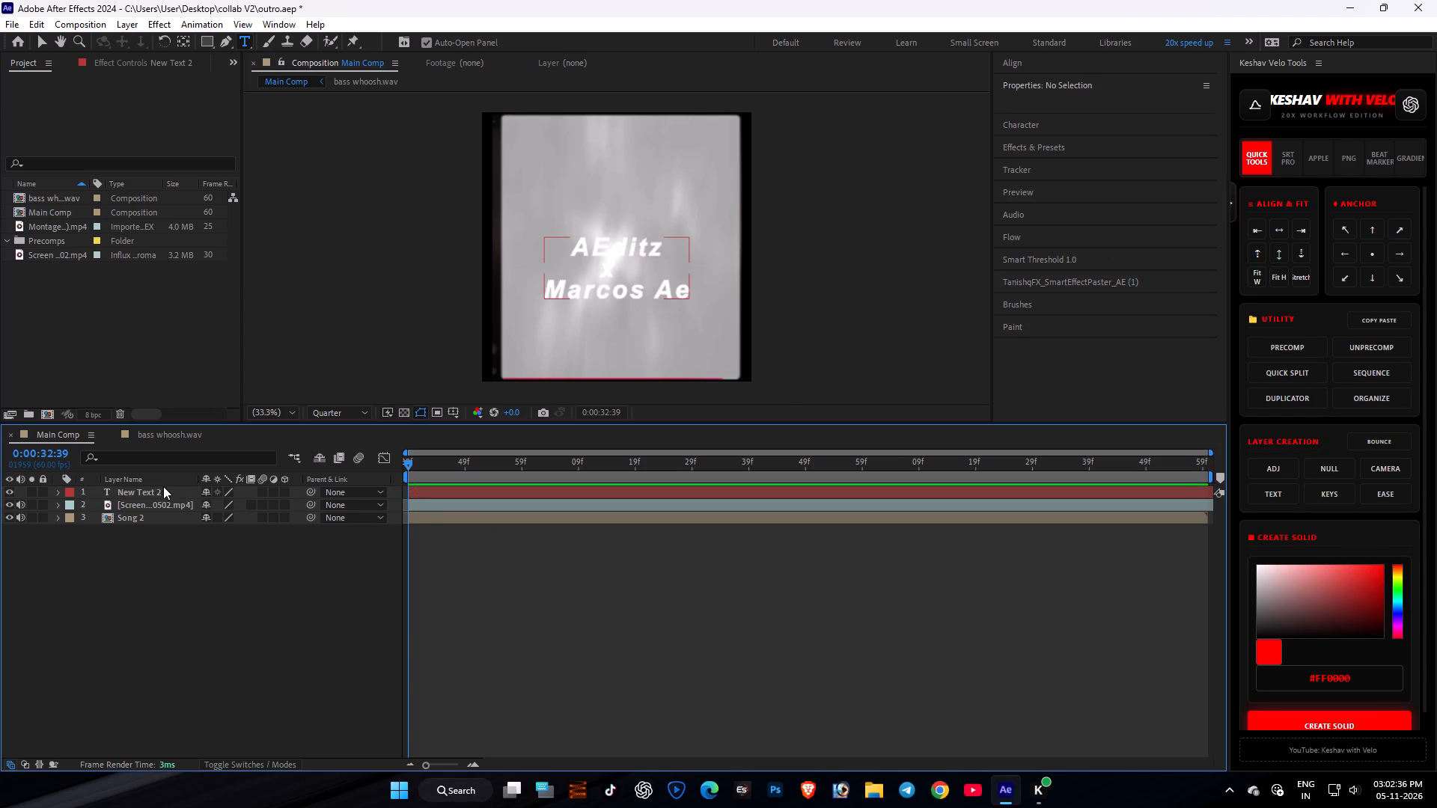
left_click(163, 486)
left_click(192, 23)
left_click(230, 49)
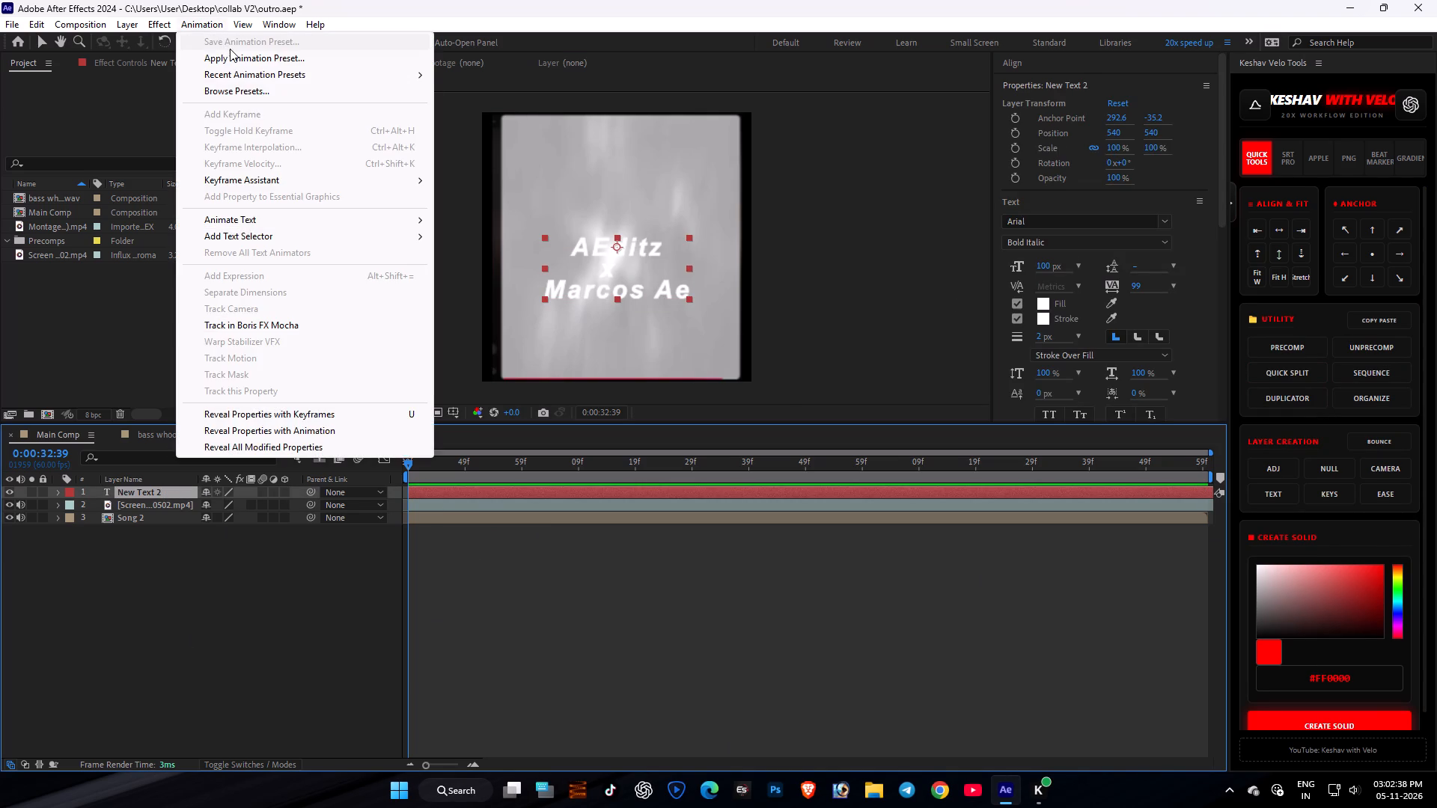
scroll(234, 52, "up", 1)
left_click(234, 52)
scroll(92, 270, "down", 7)
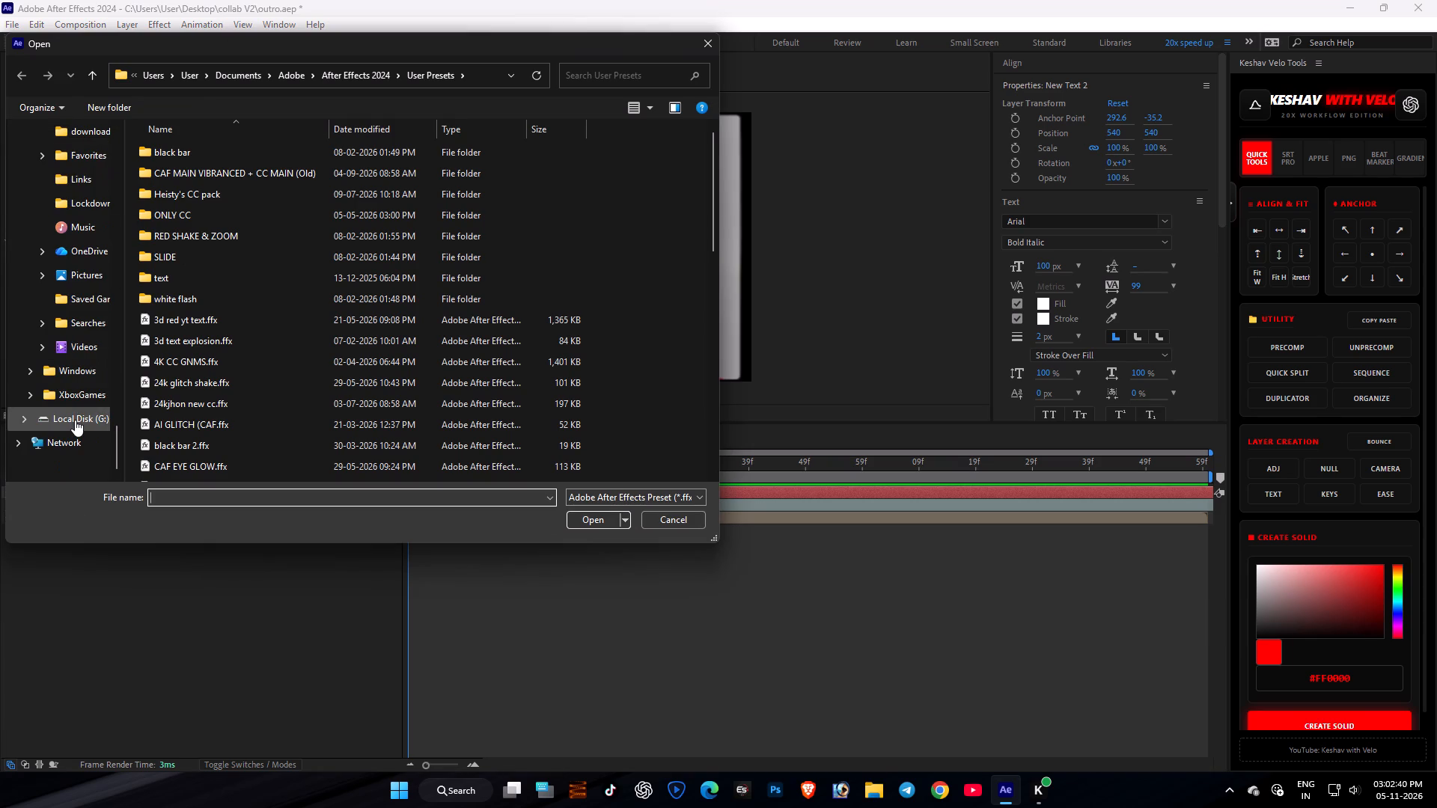
left_click(75, 420)
triple_click(159, 155)
left_click(159, 155)
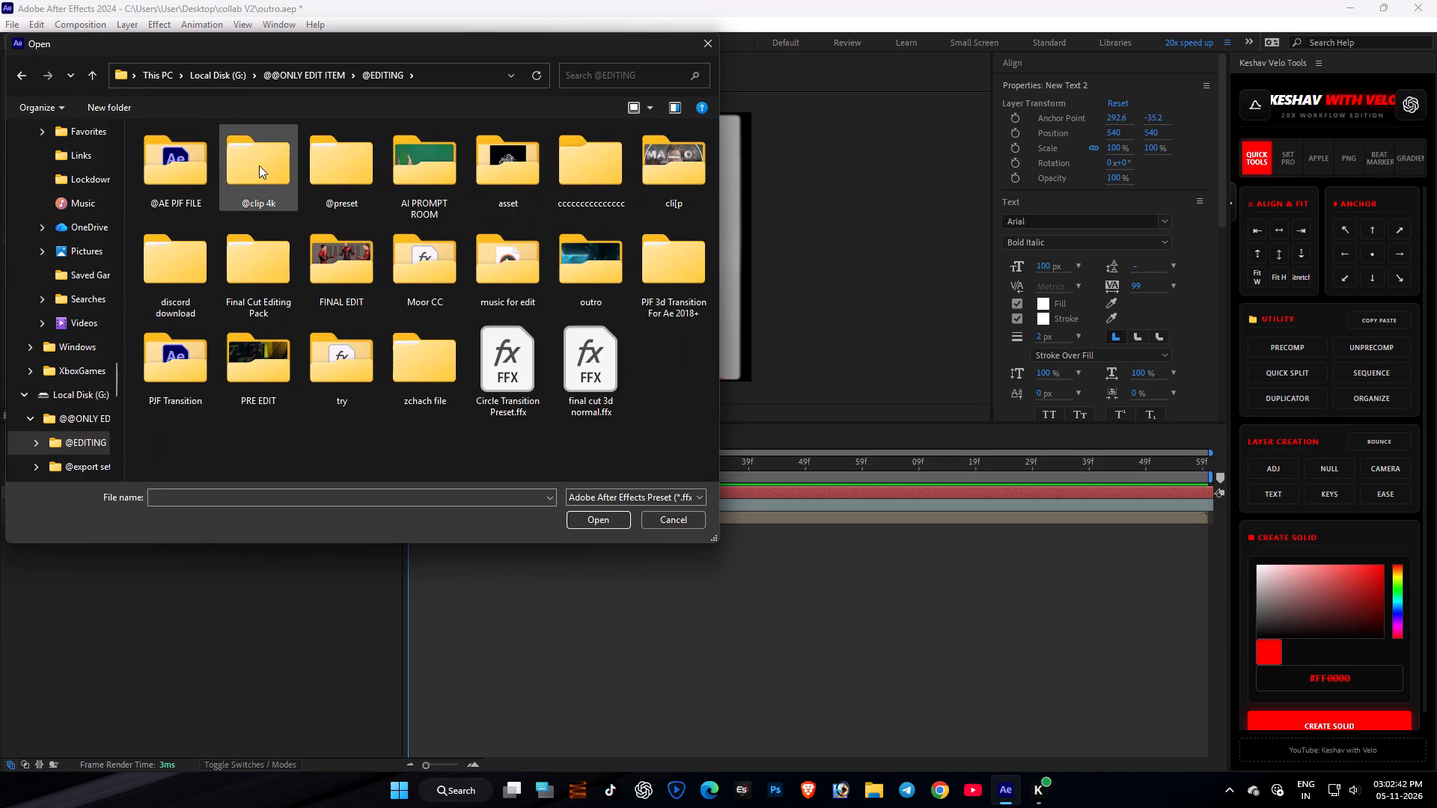
double_click(329, 171)
double_click(183, 158)
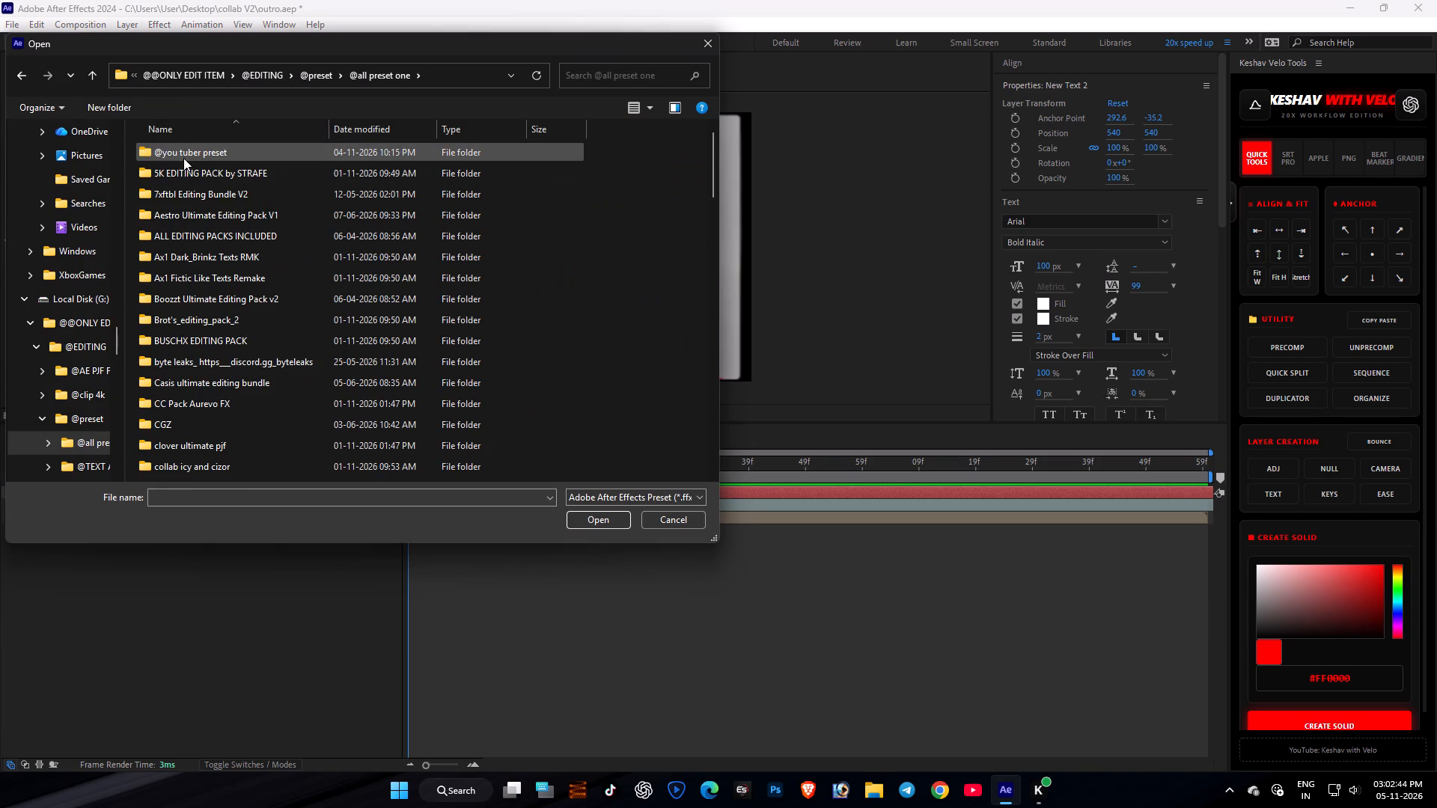
double_click(171, 153)
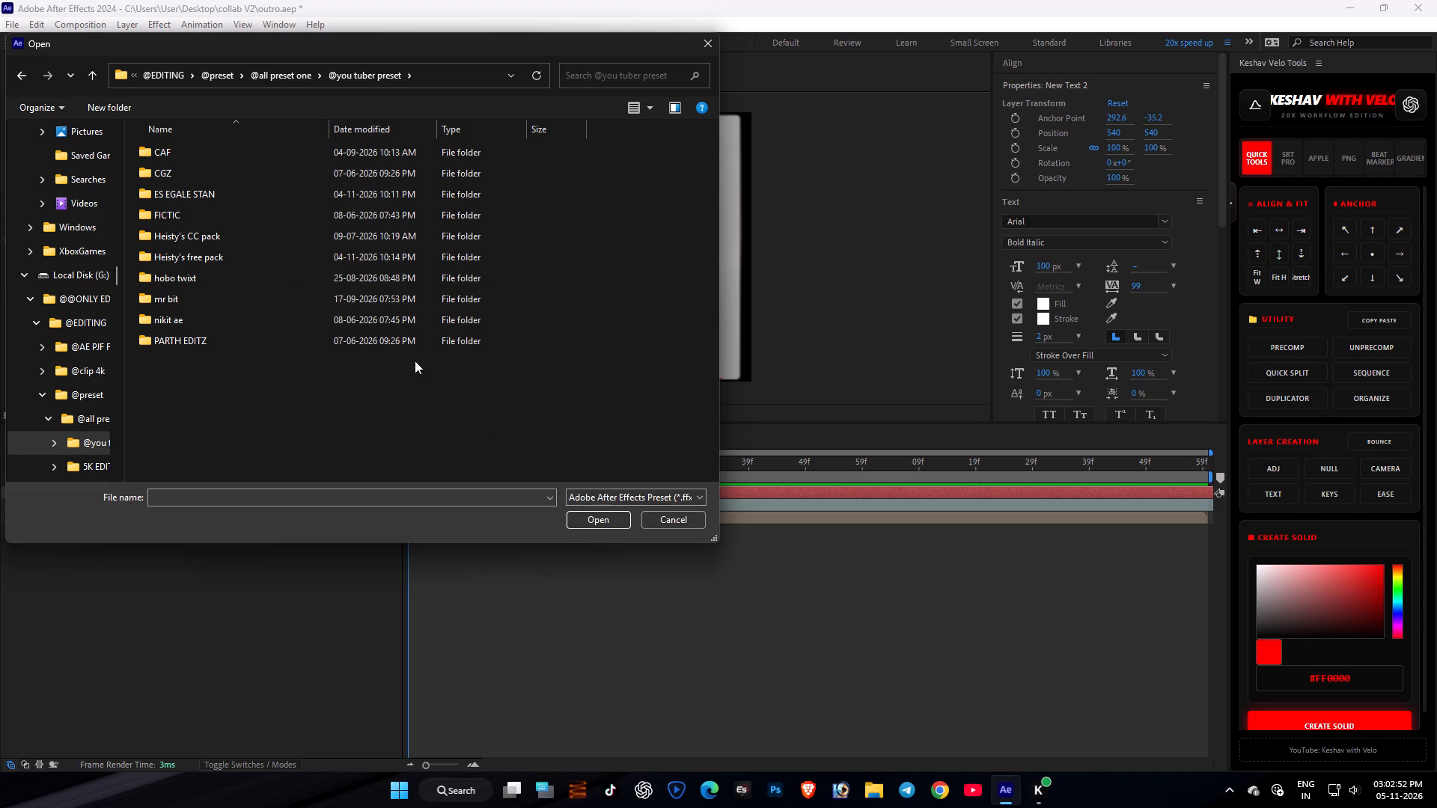
Look through the presets in the Heisty's free pack folder for a suitable text preset.
left_click(228, 246)
double_click(234, 258)
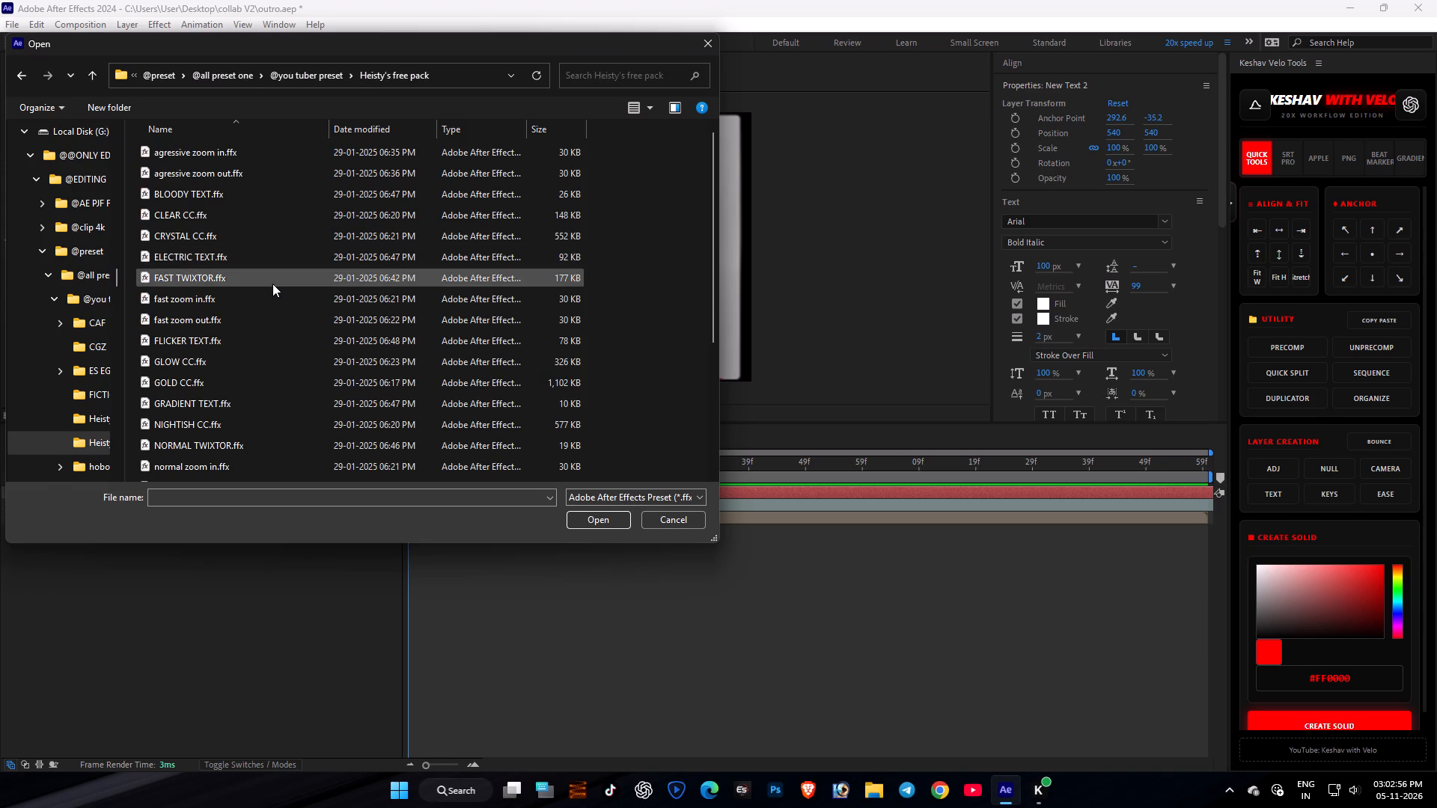
scroll(234, 276, "down", 7)
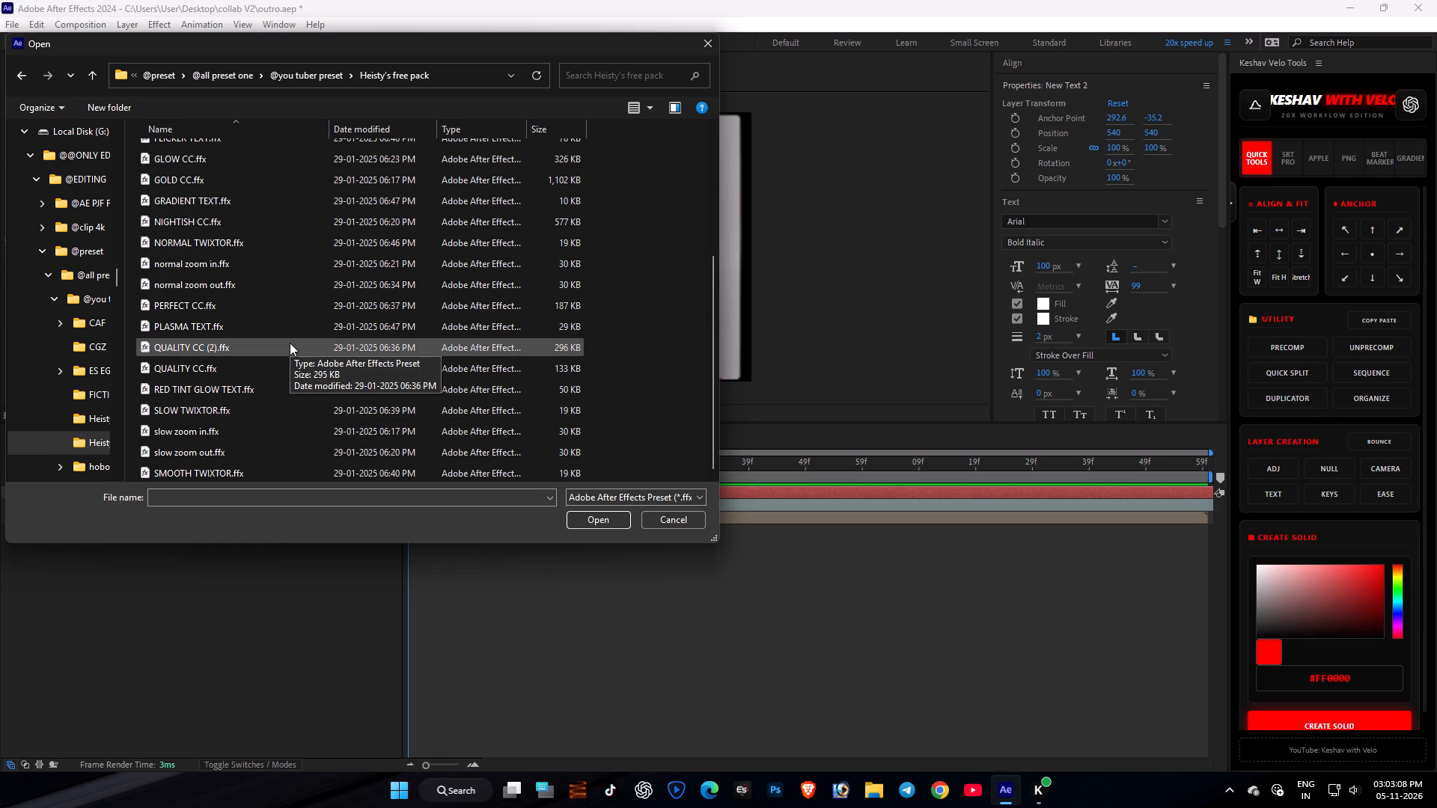
scroll(290, 343, "down", 2)
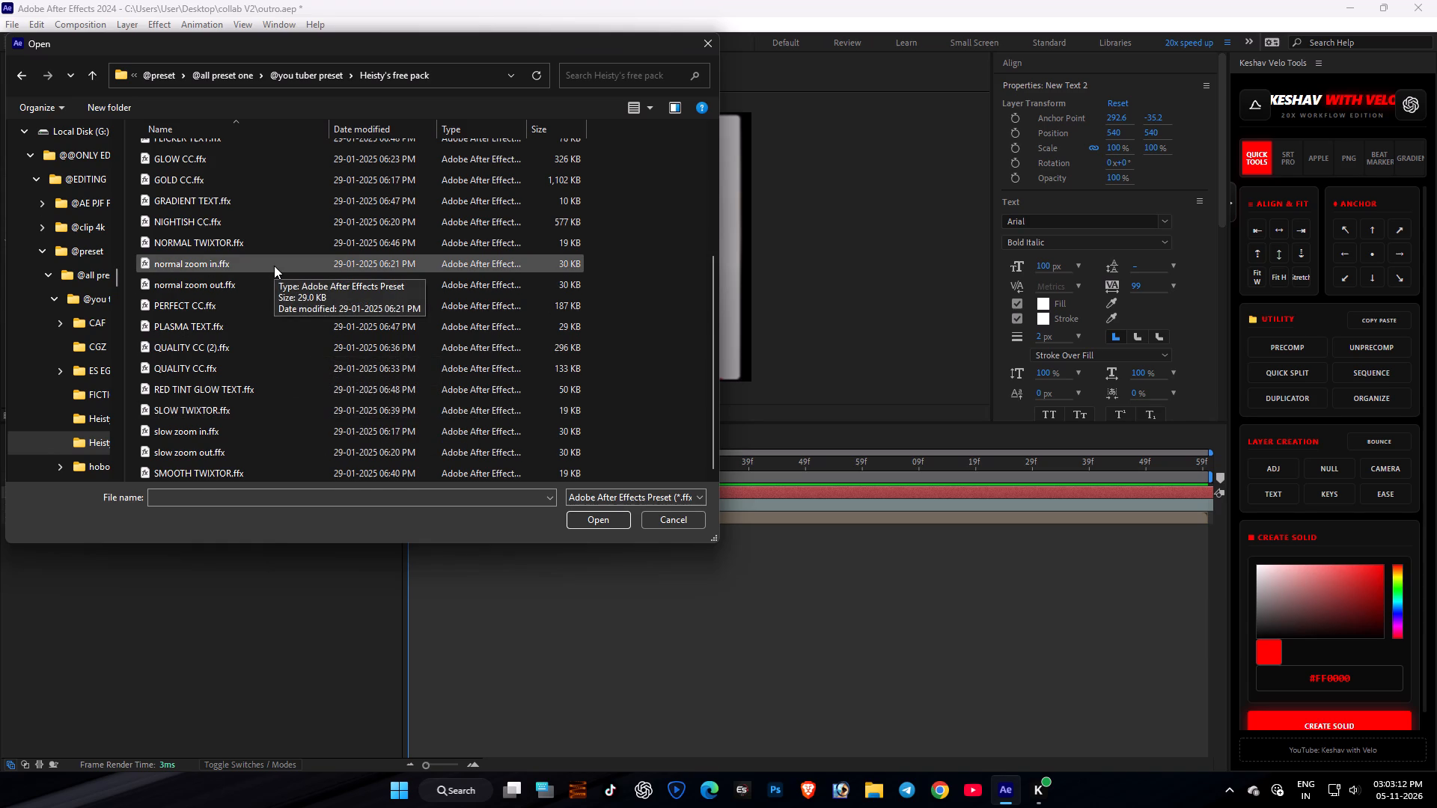
scroll(316, 269, "up", 1)
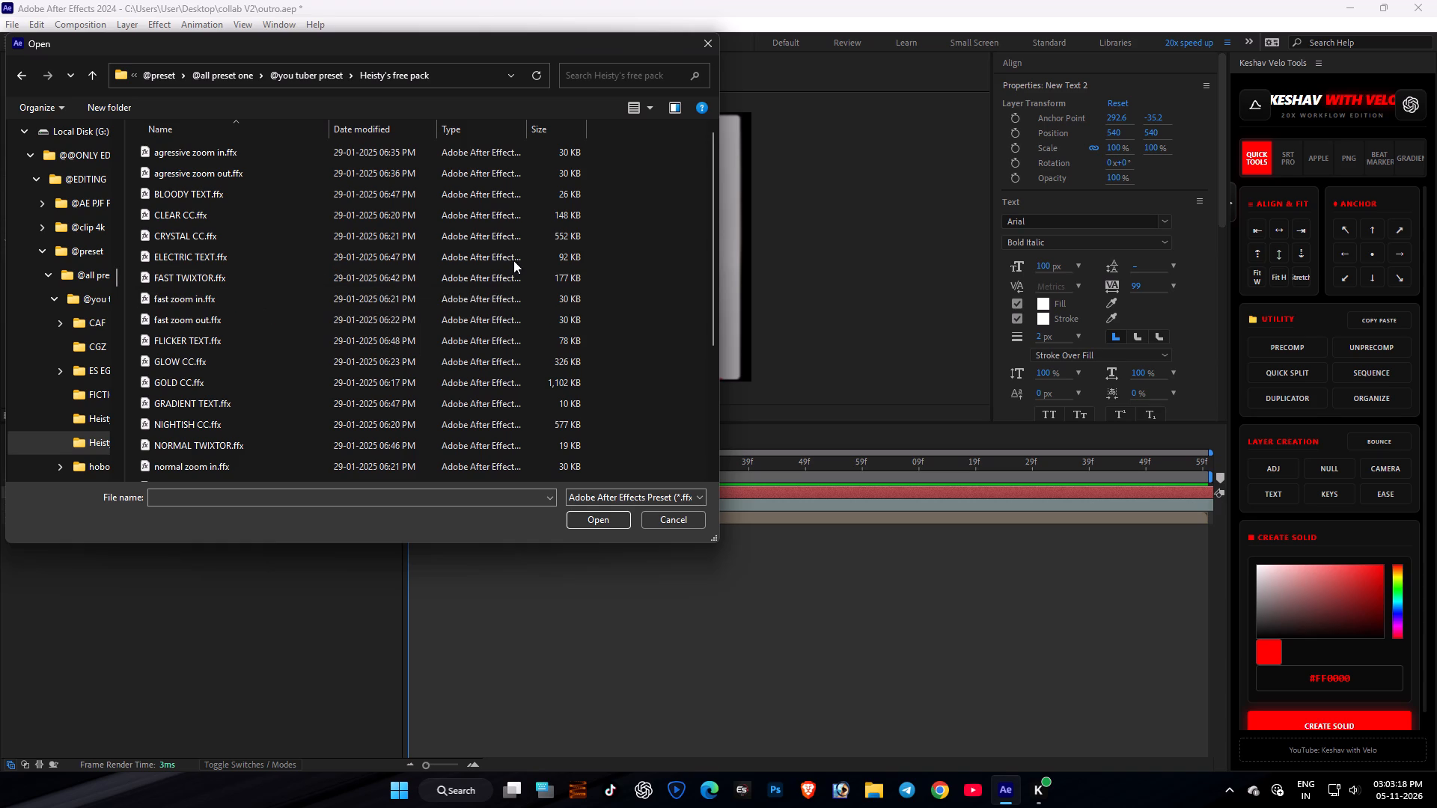
scroll(507, 271, "down", 3)
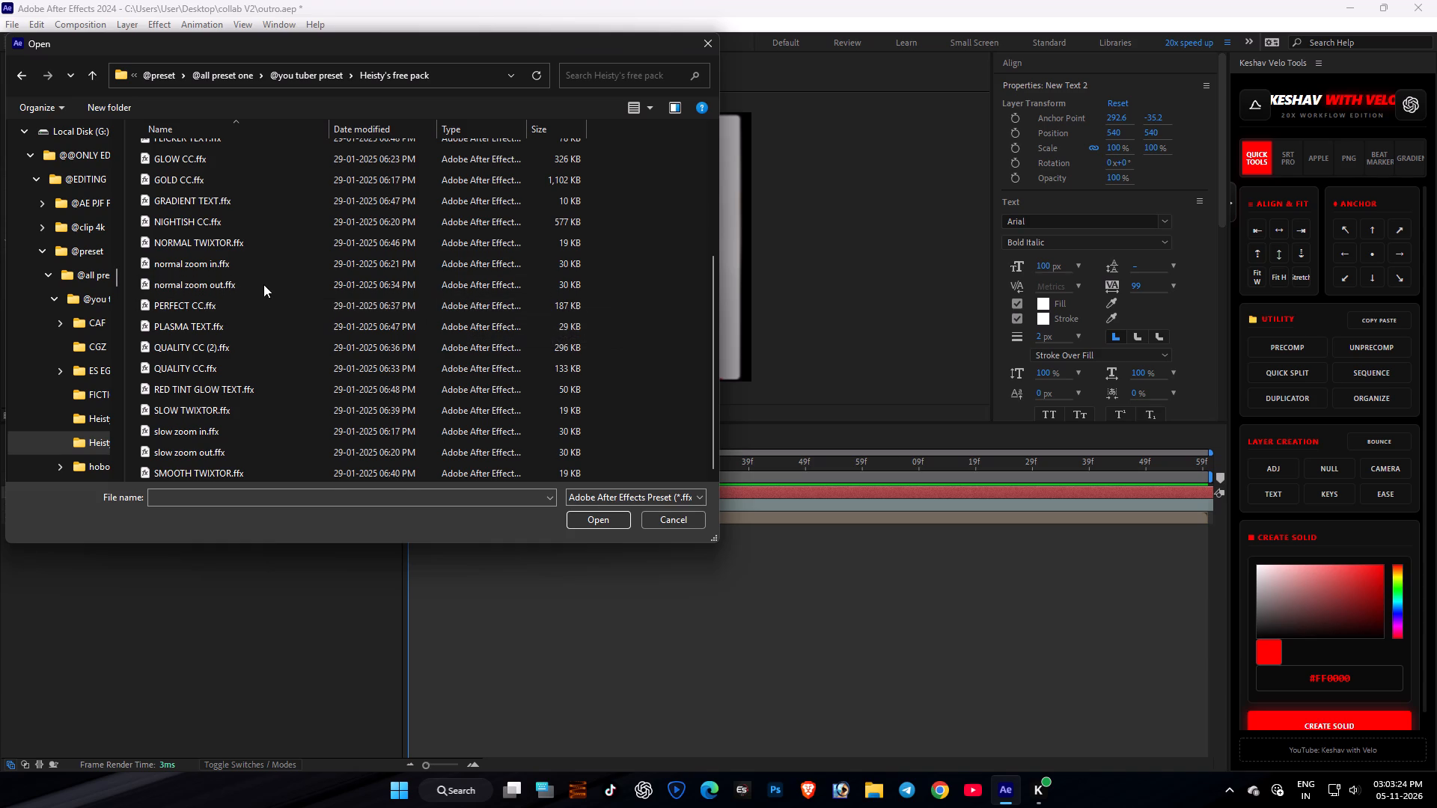
scroll(263, 289, "down", 1)
scroll(264, 293, "up", 2)
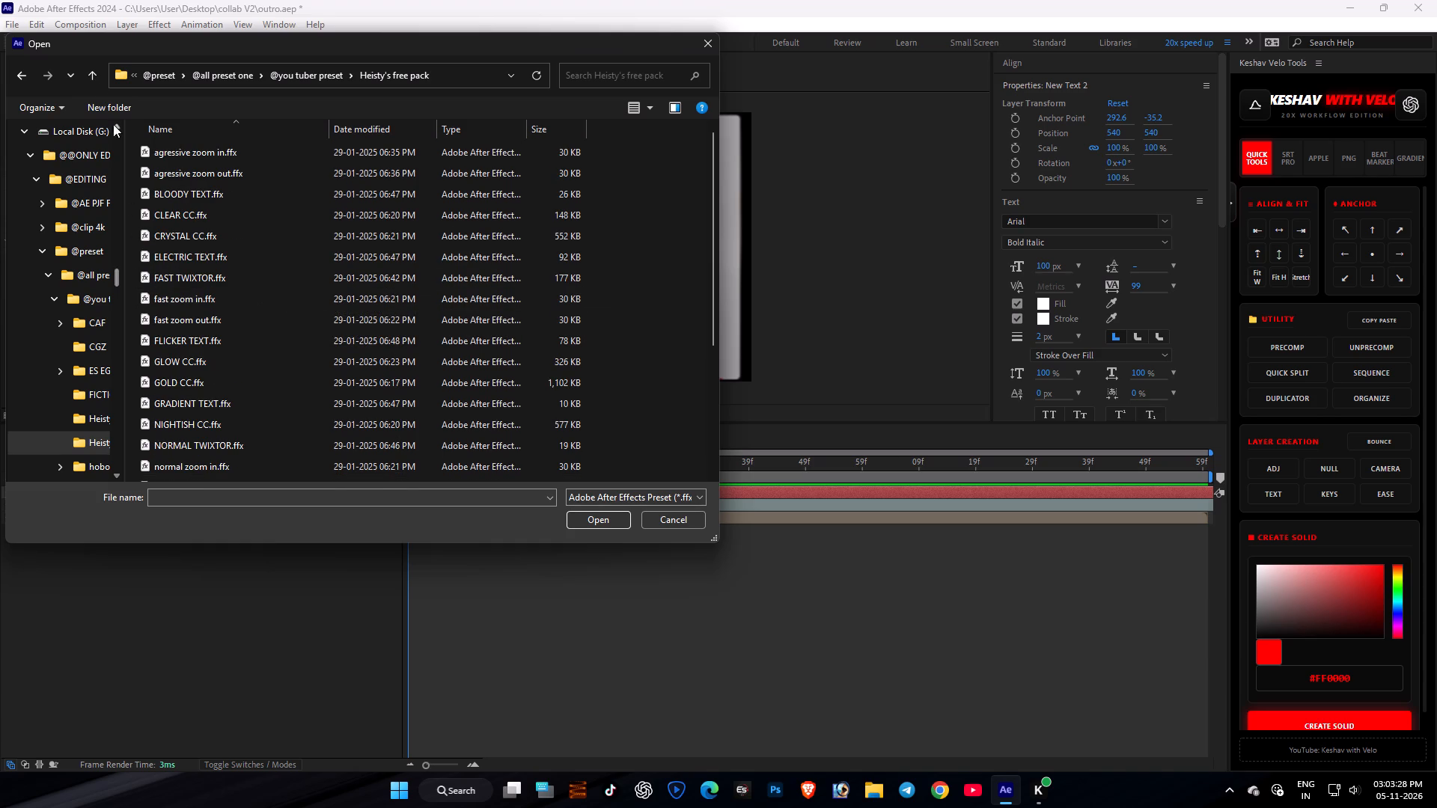
left_click(88, 76)
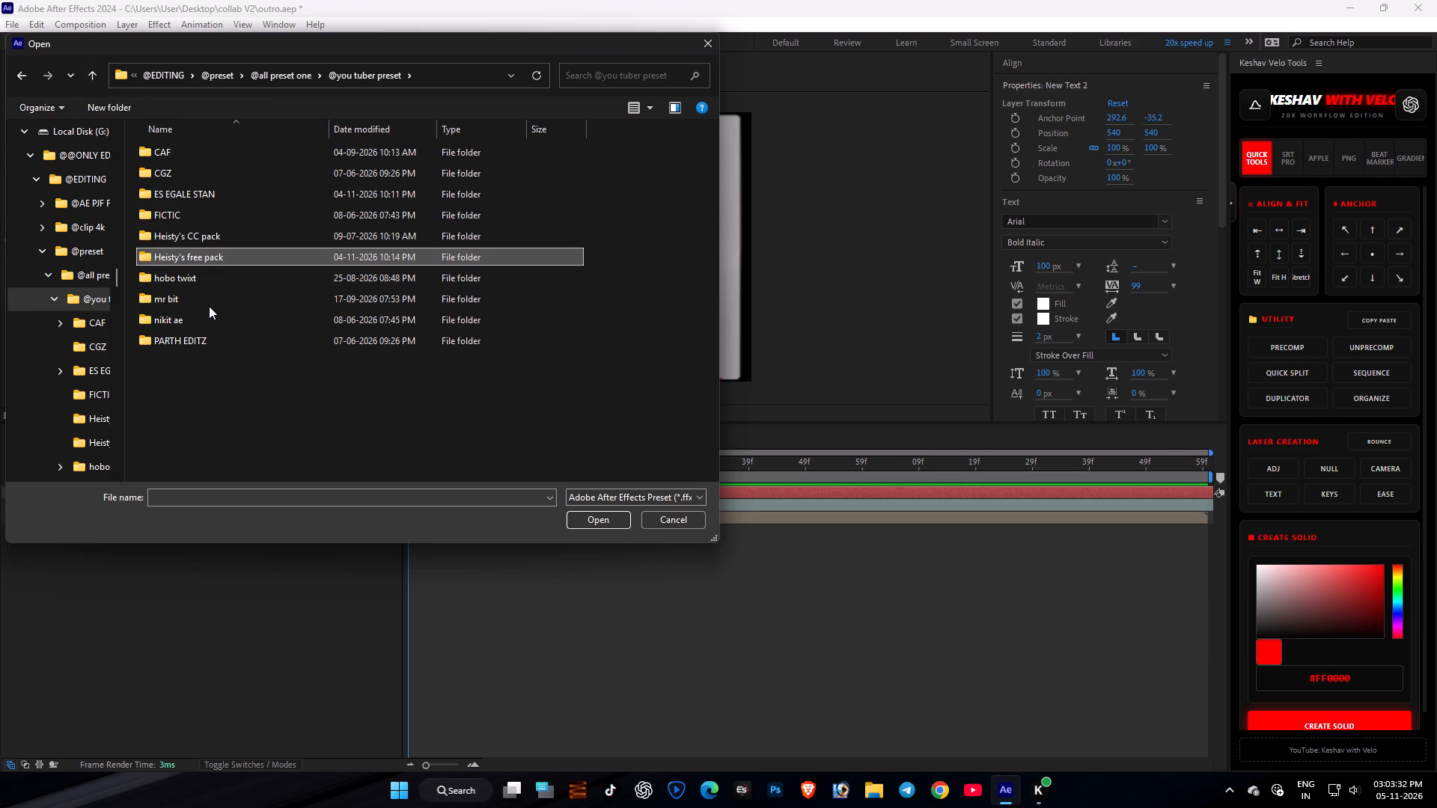
double_click(204, 340)
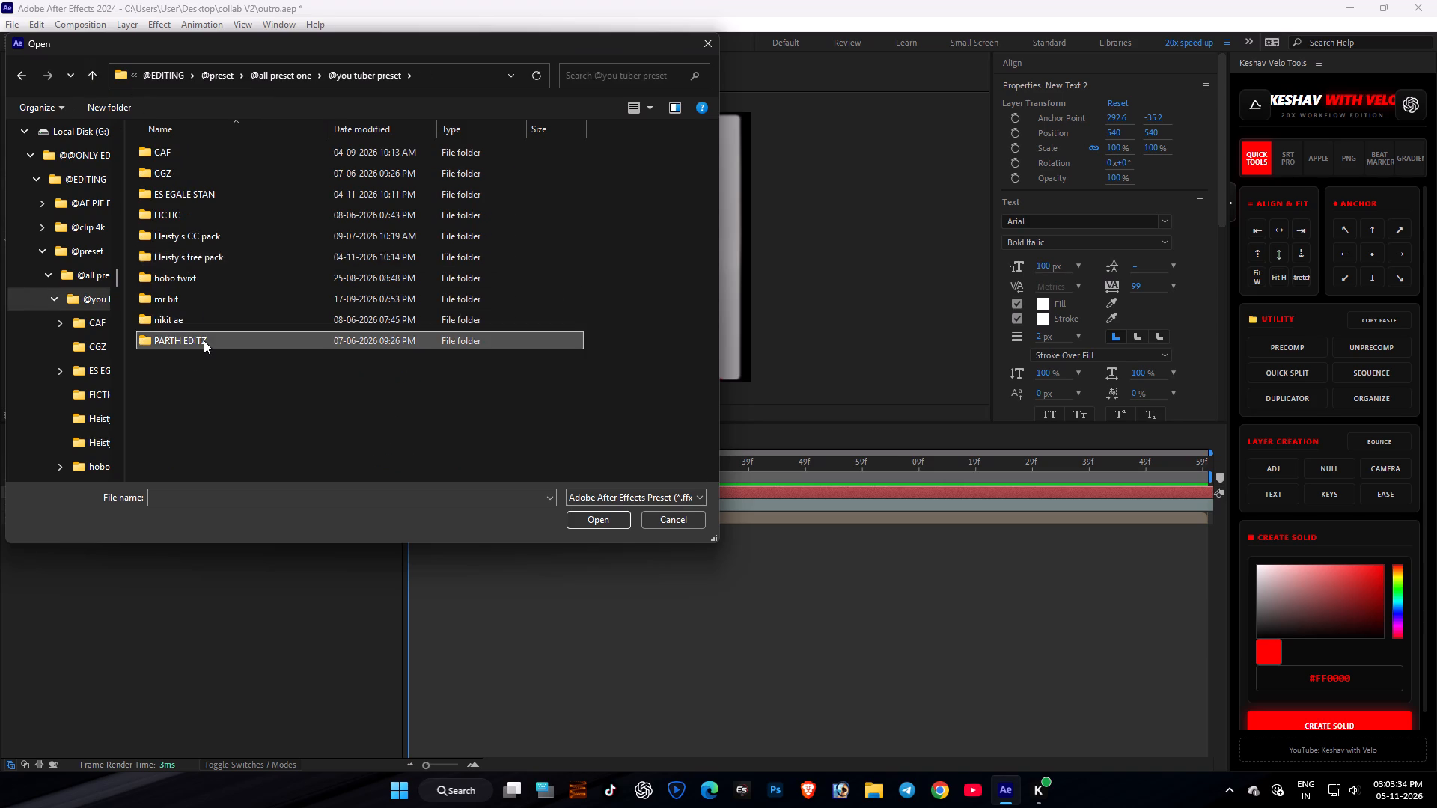
double_click(247, 147)
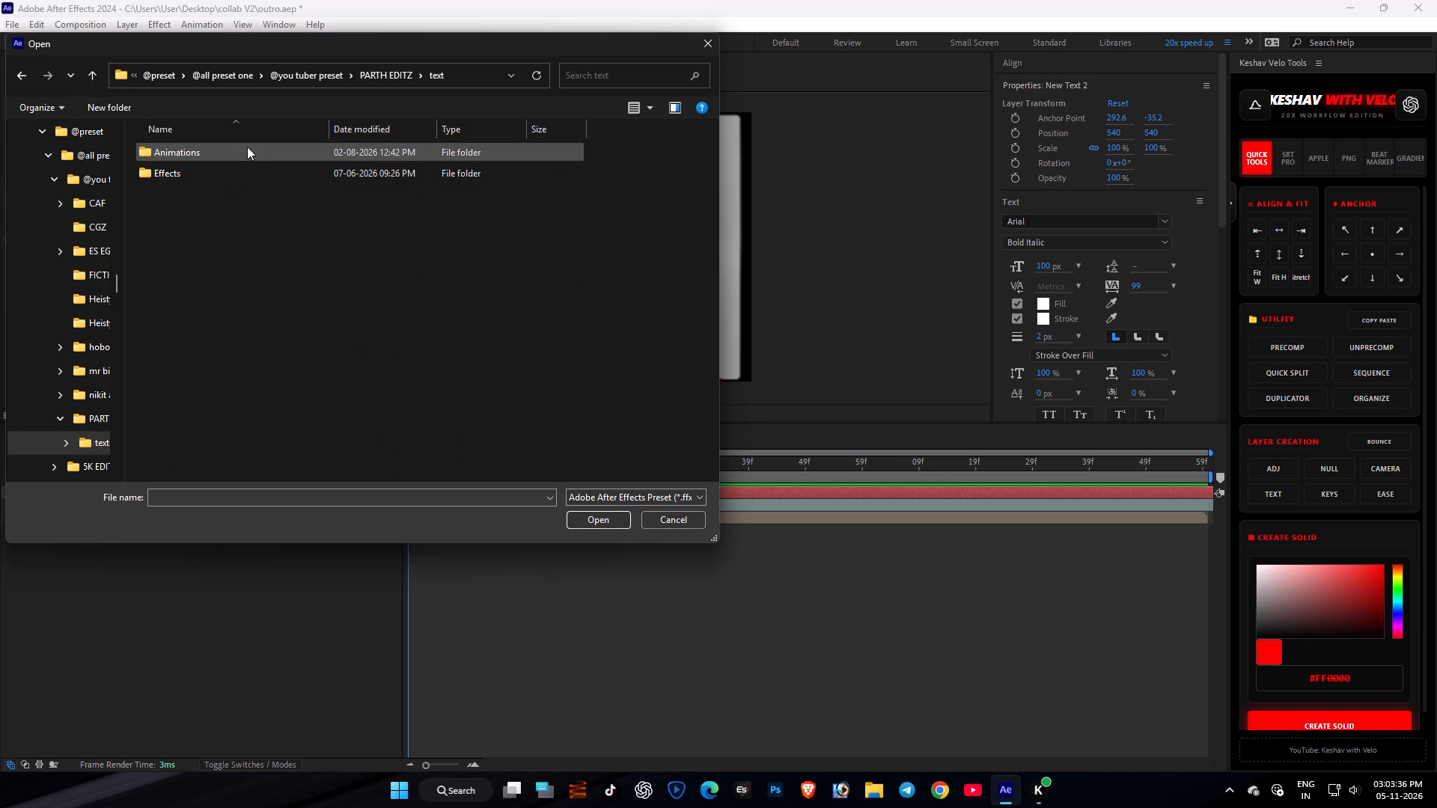
double_click(248, 147)
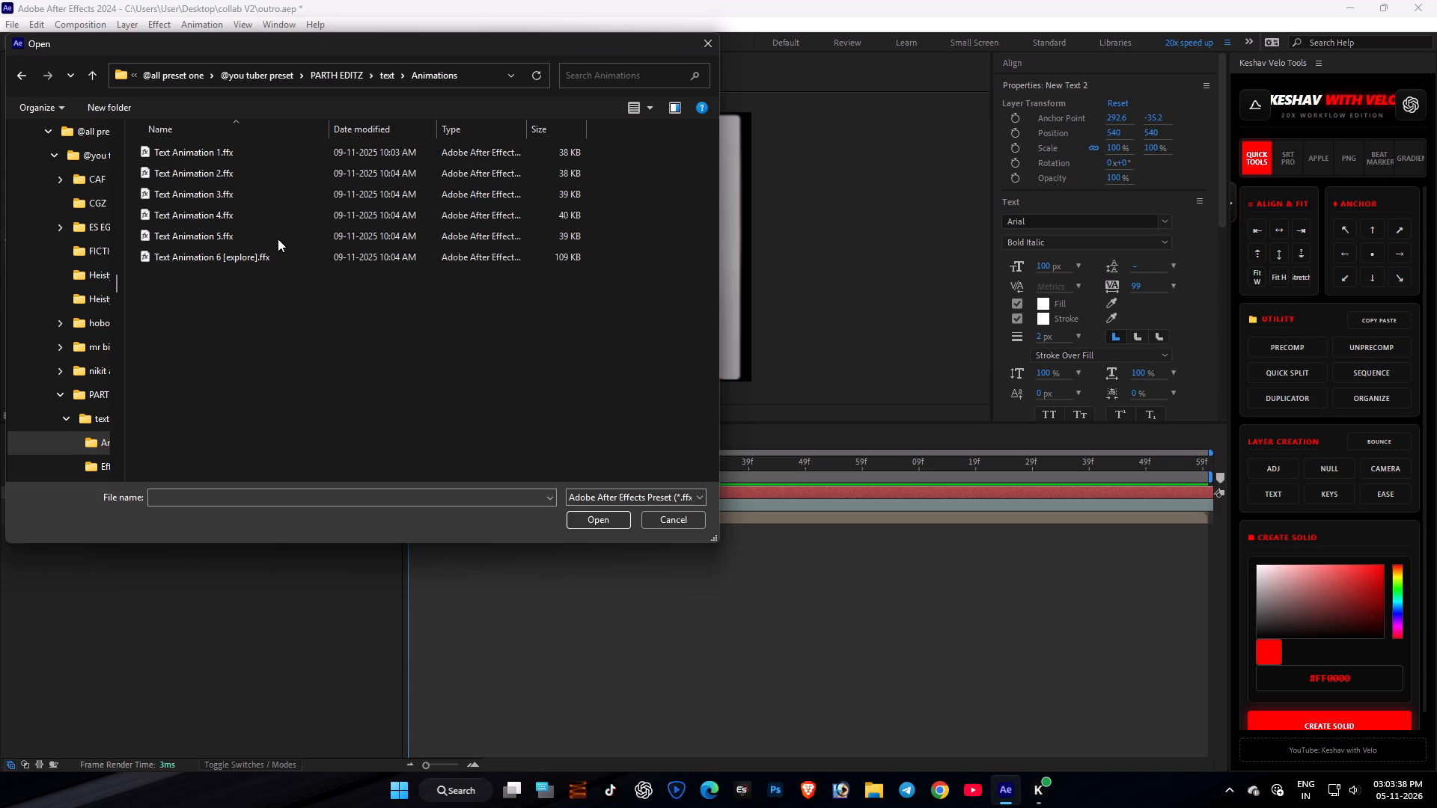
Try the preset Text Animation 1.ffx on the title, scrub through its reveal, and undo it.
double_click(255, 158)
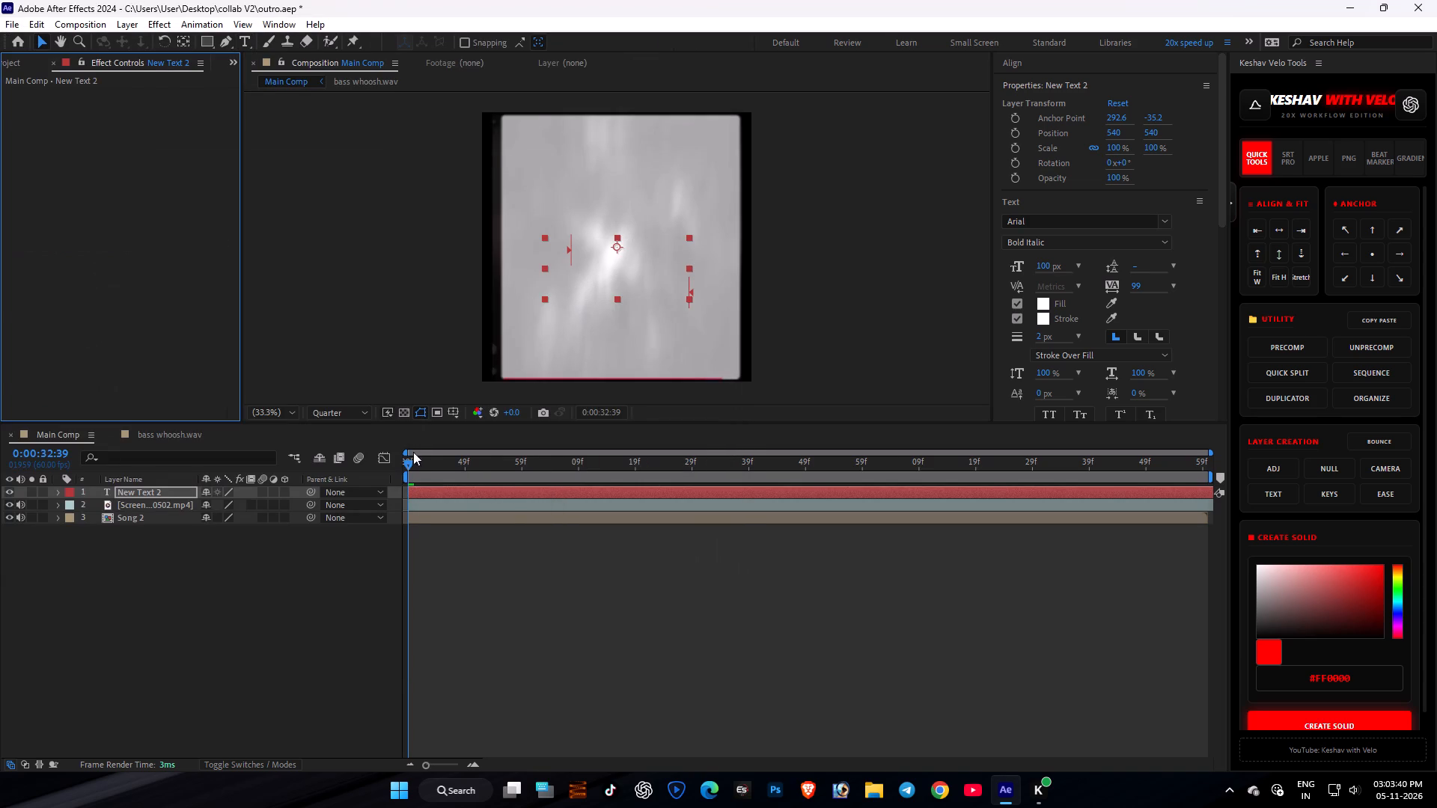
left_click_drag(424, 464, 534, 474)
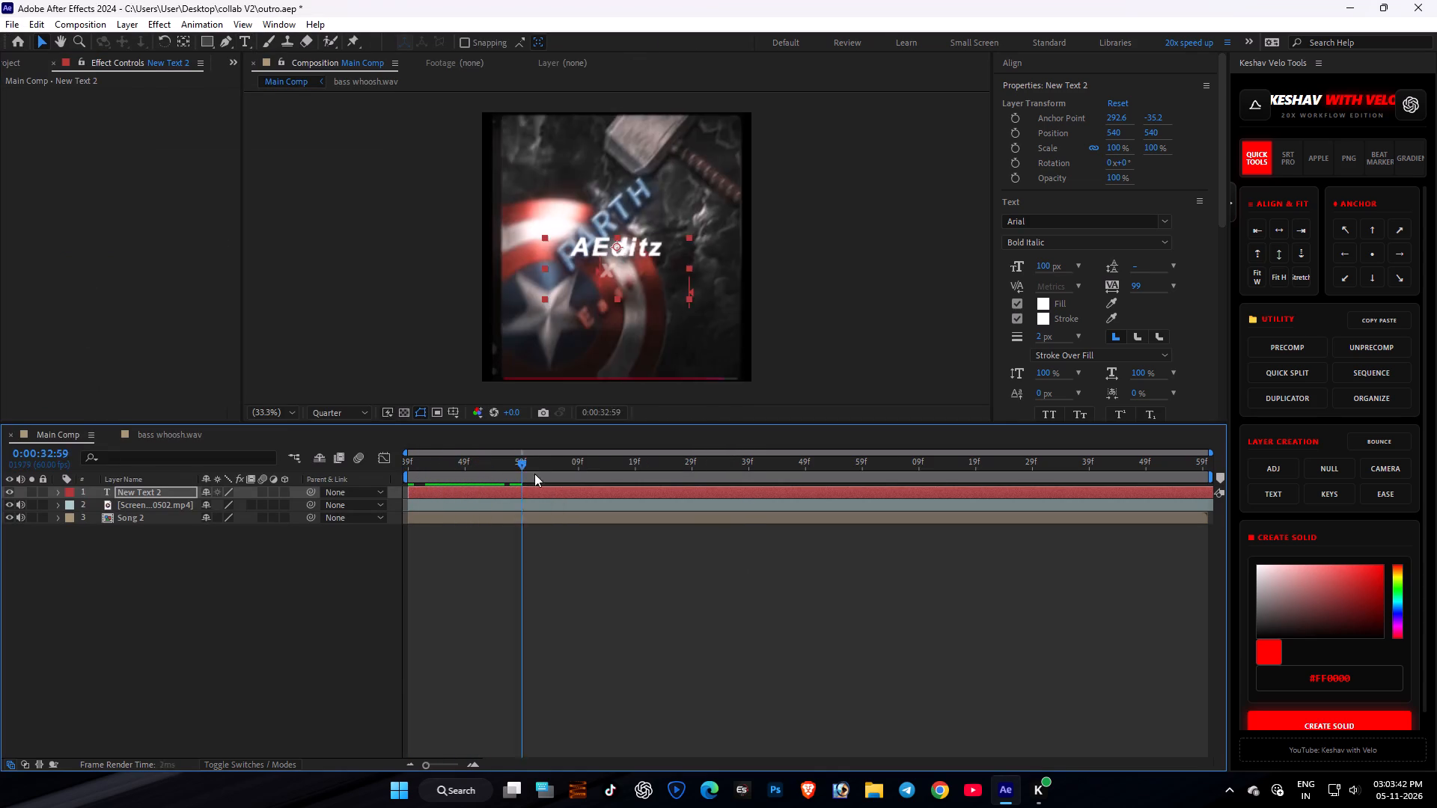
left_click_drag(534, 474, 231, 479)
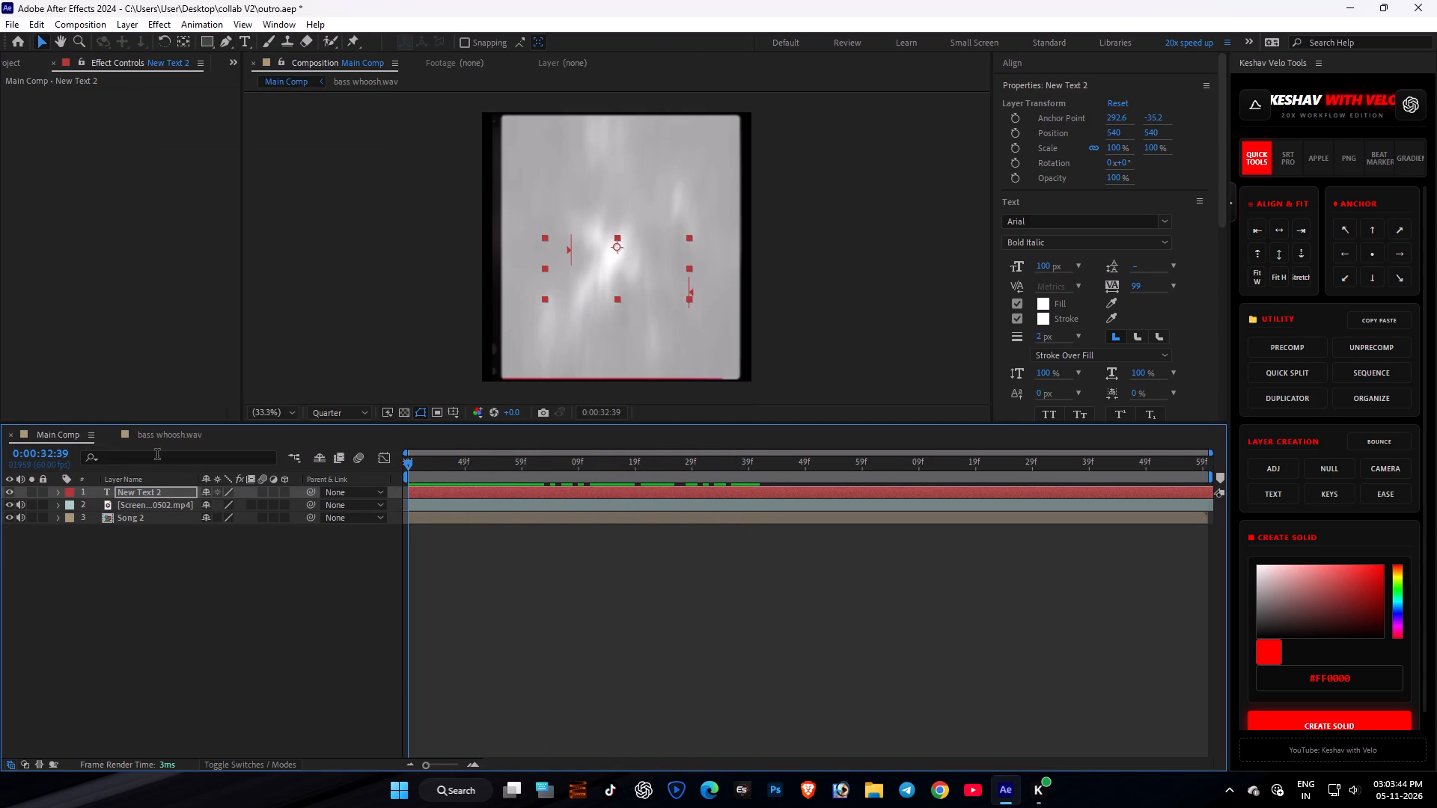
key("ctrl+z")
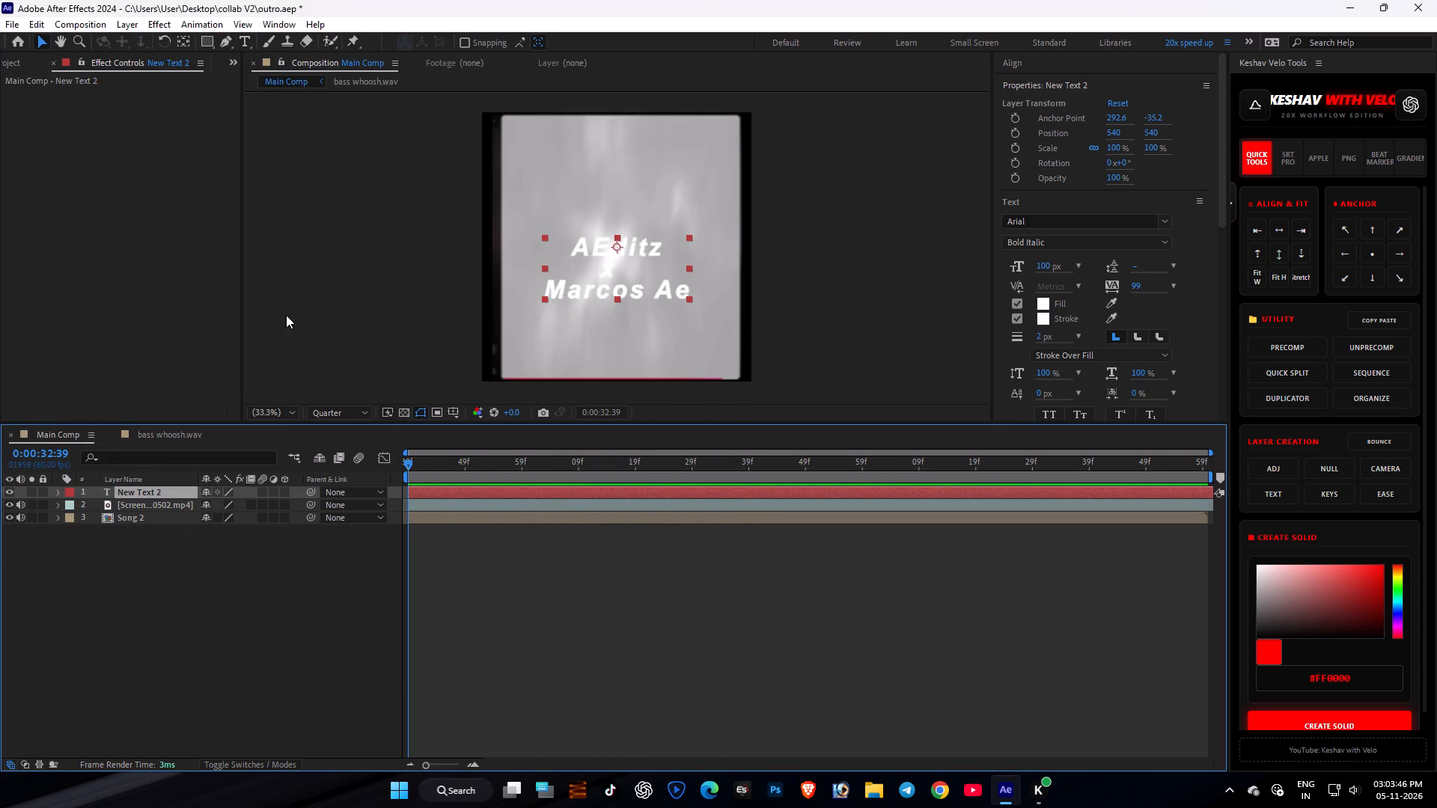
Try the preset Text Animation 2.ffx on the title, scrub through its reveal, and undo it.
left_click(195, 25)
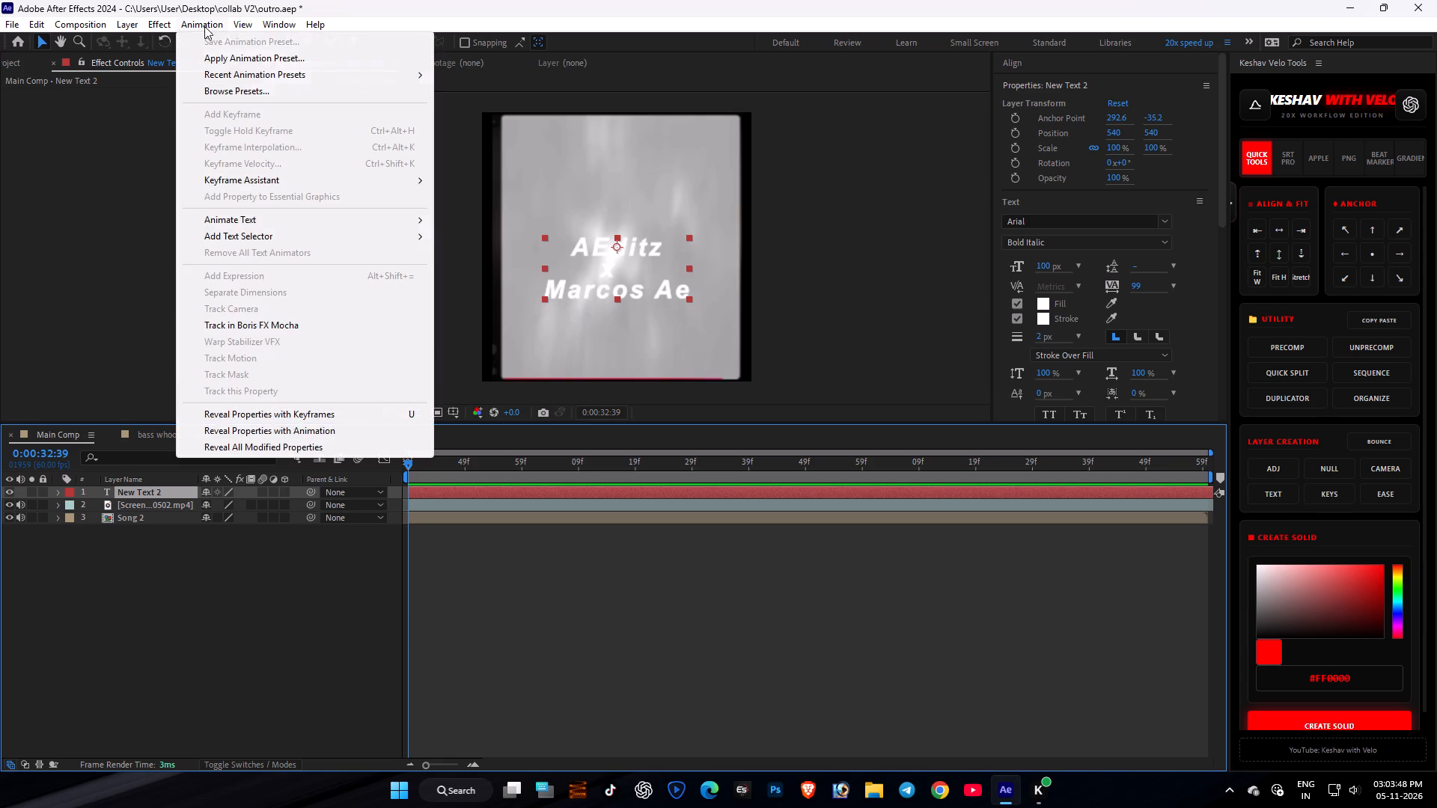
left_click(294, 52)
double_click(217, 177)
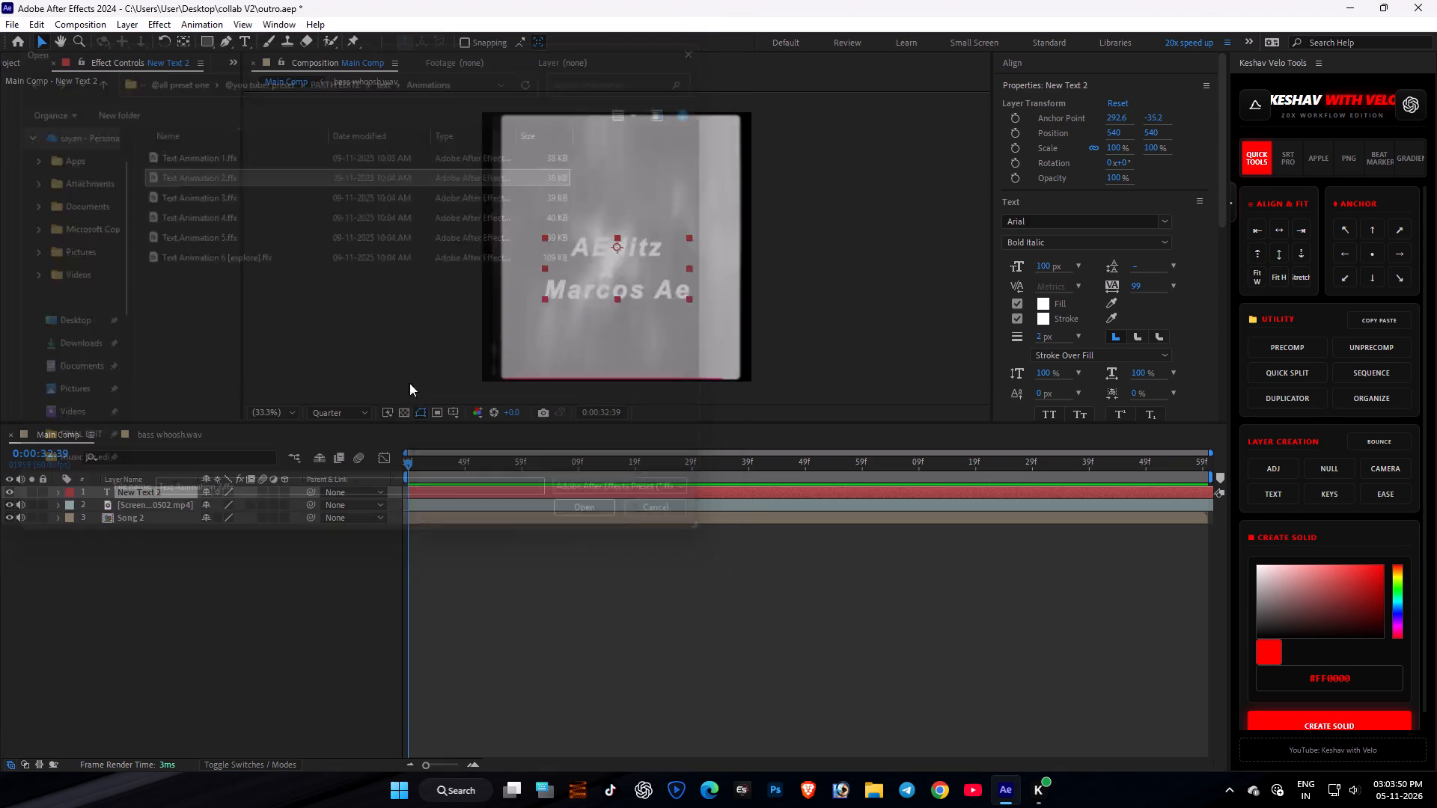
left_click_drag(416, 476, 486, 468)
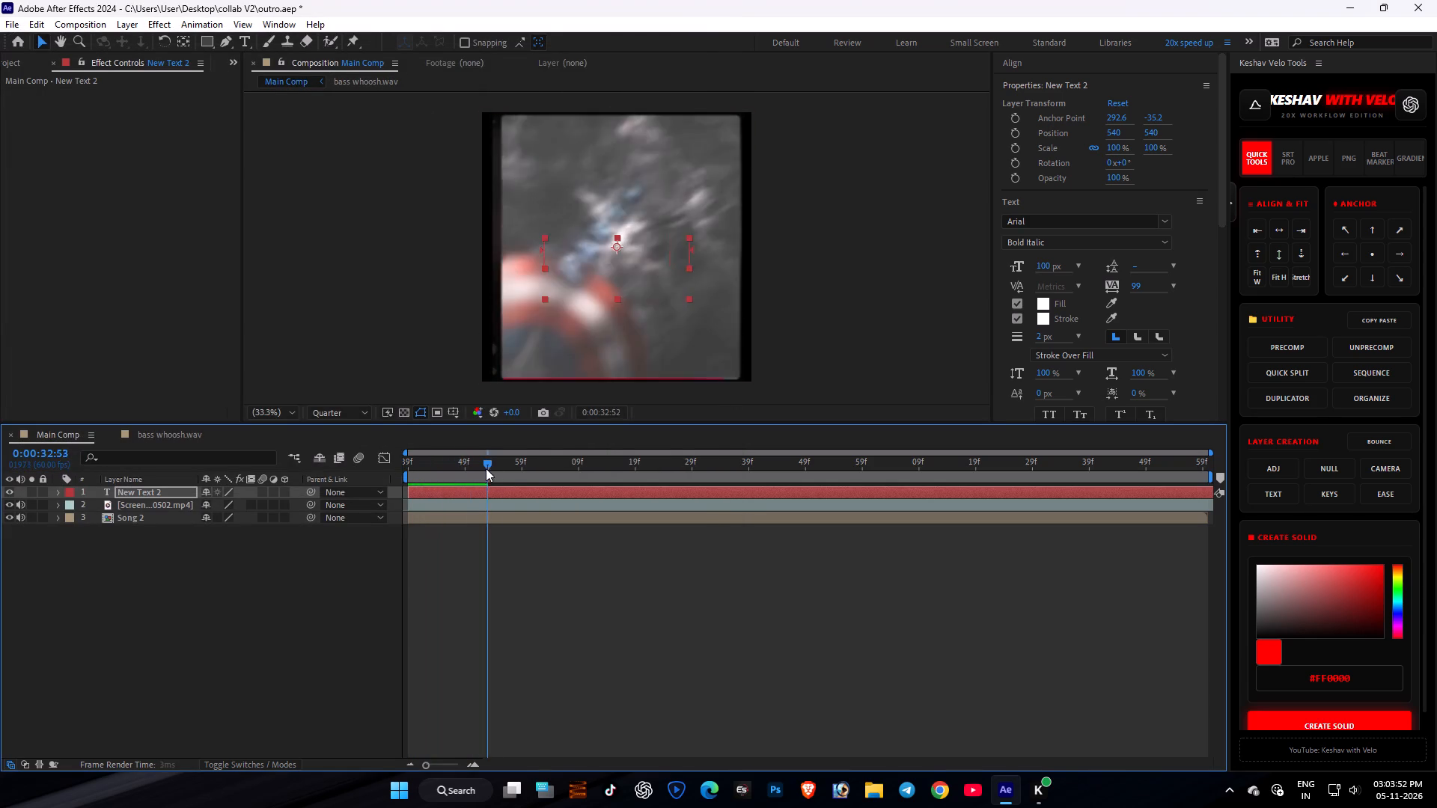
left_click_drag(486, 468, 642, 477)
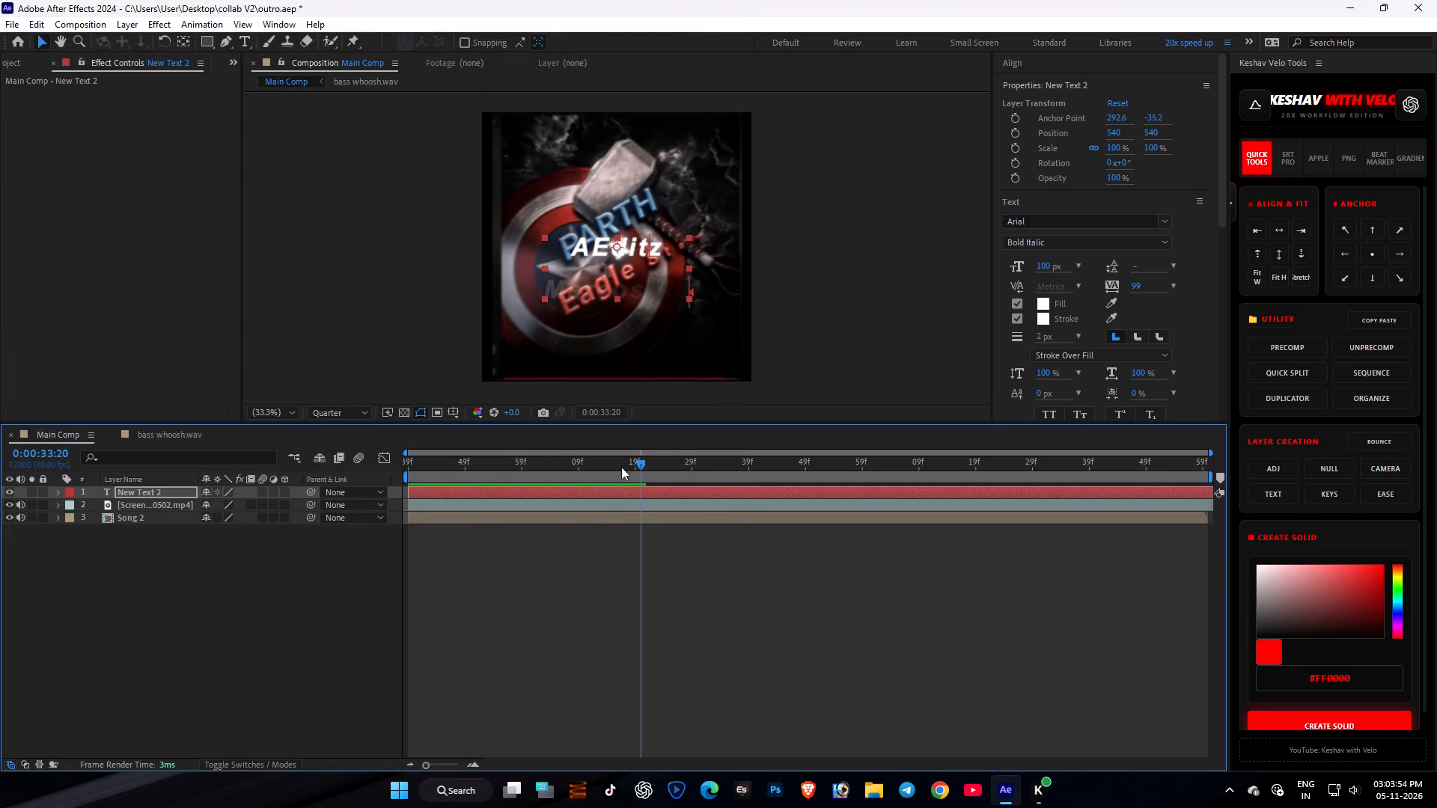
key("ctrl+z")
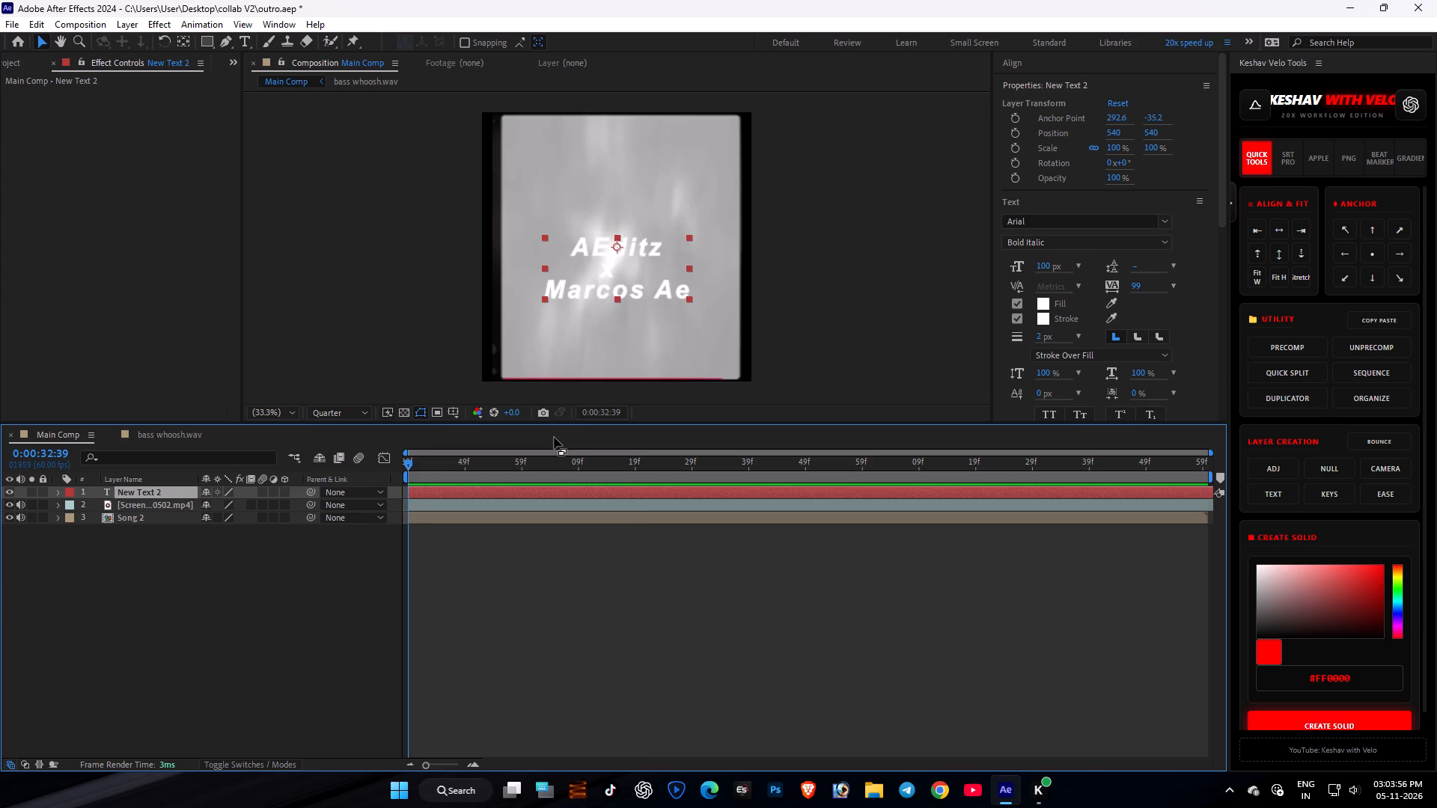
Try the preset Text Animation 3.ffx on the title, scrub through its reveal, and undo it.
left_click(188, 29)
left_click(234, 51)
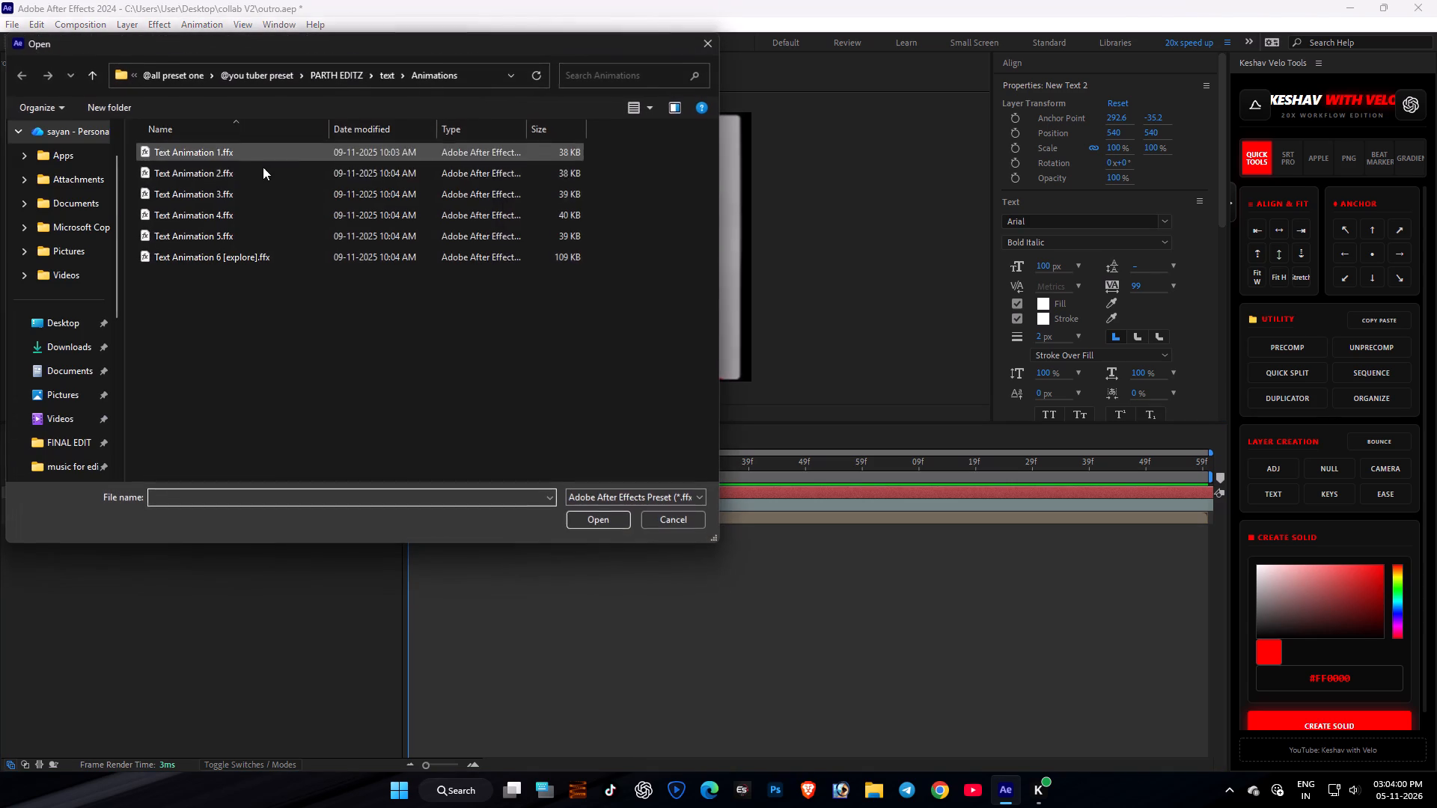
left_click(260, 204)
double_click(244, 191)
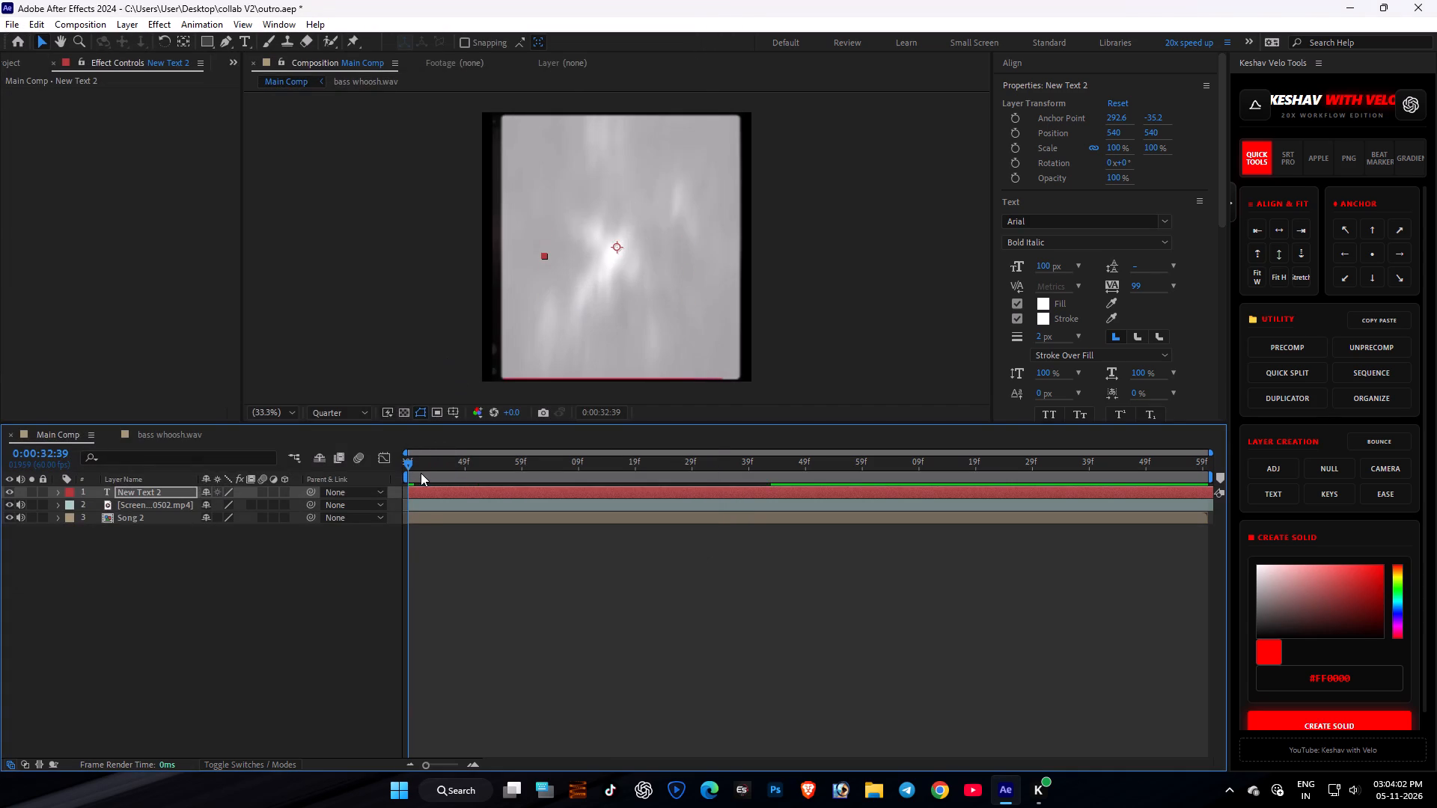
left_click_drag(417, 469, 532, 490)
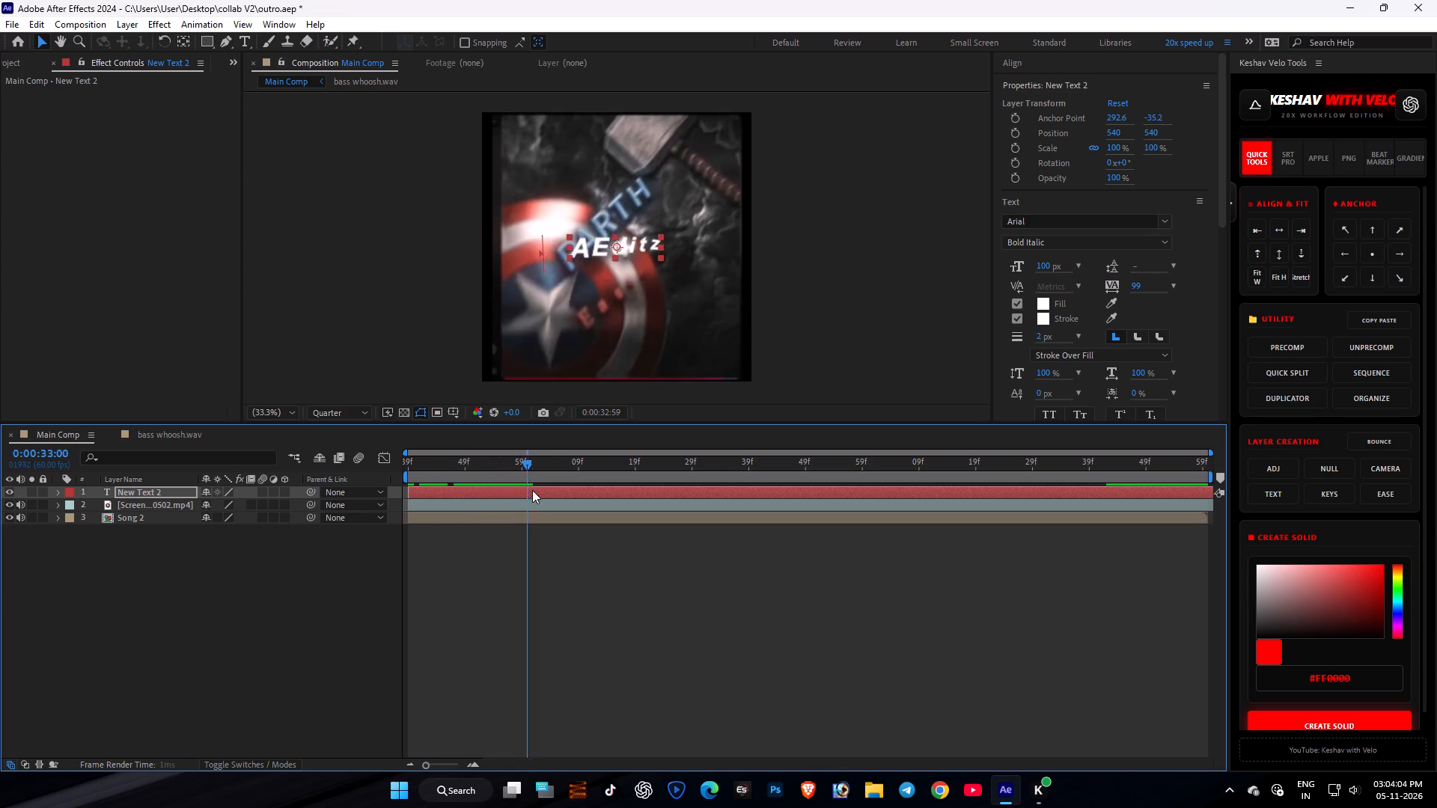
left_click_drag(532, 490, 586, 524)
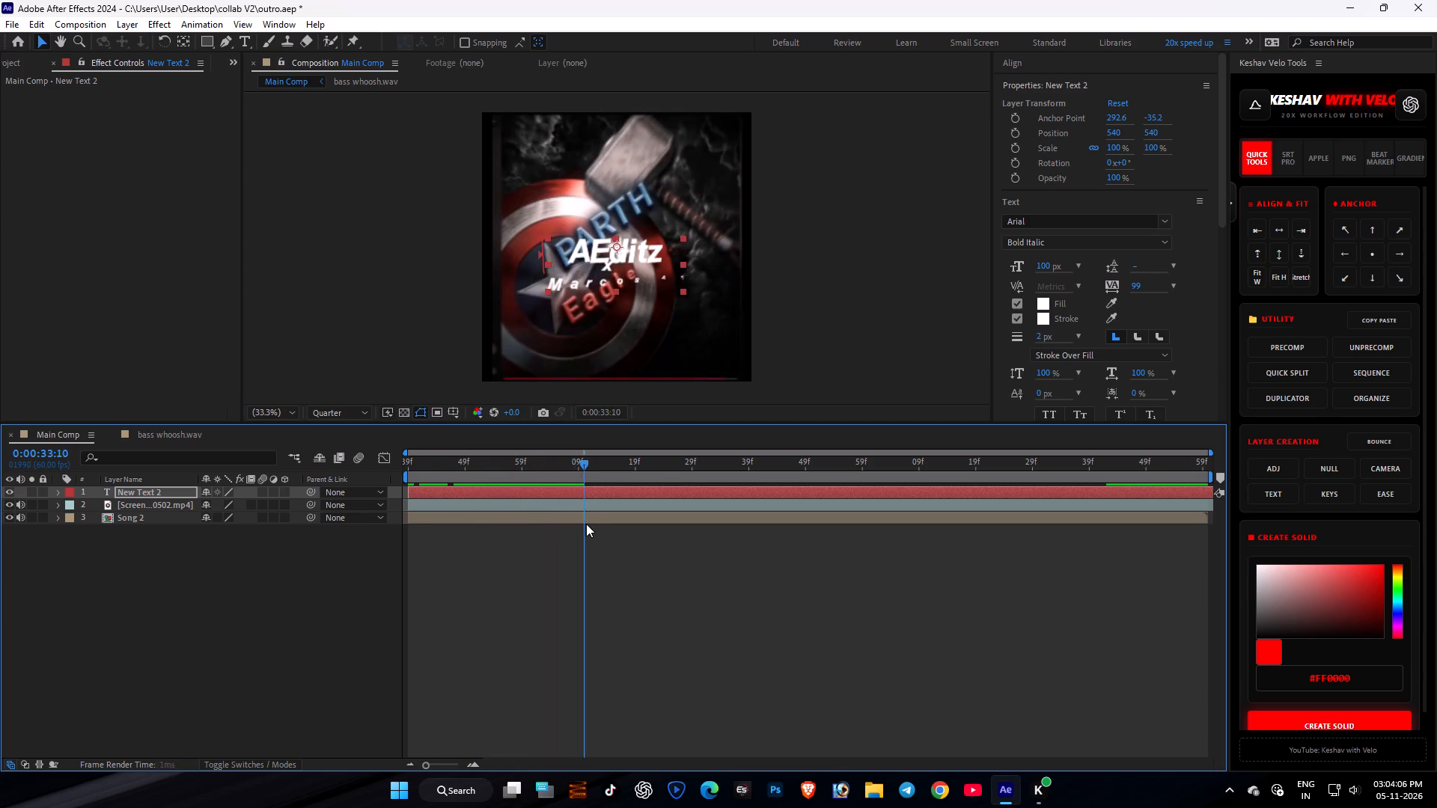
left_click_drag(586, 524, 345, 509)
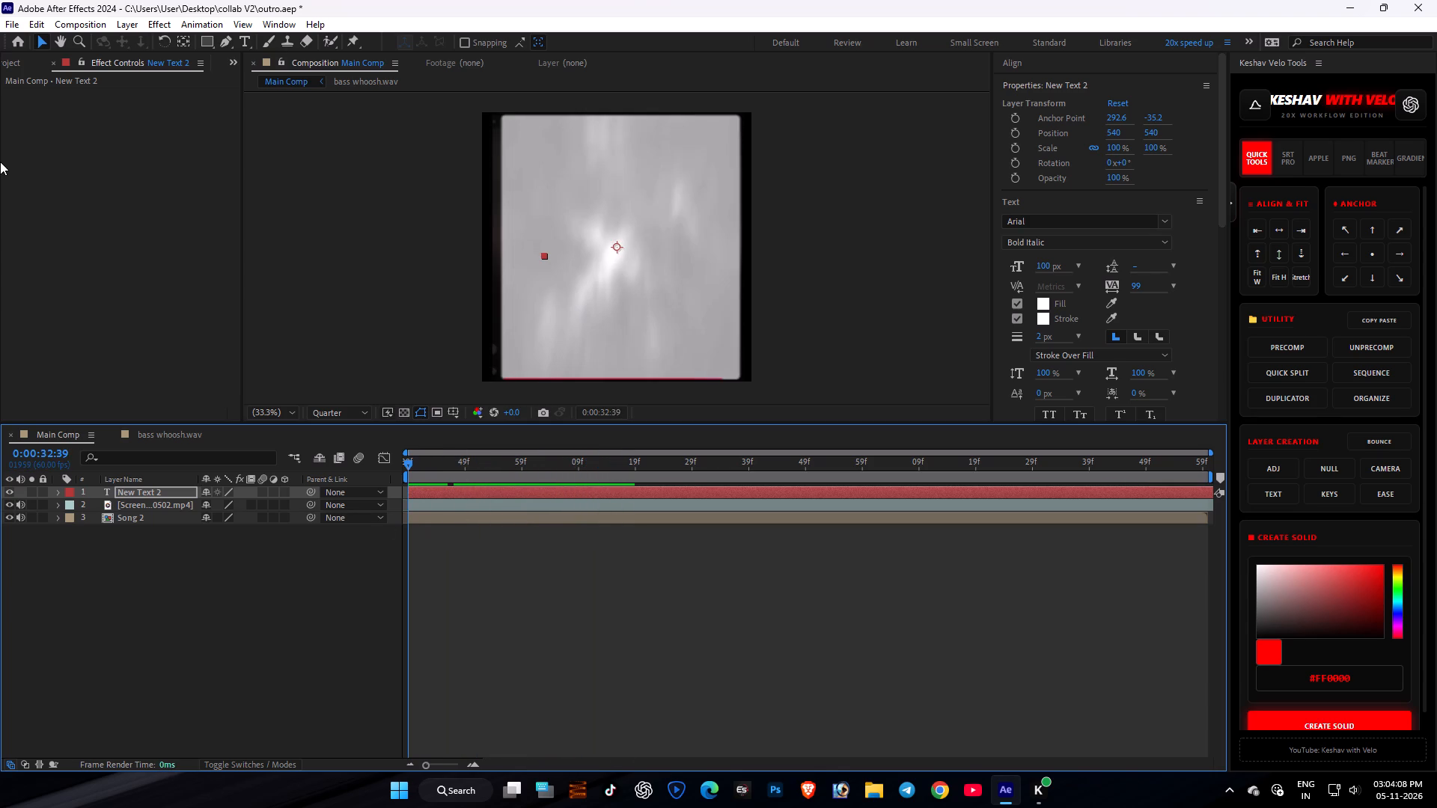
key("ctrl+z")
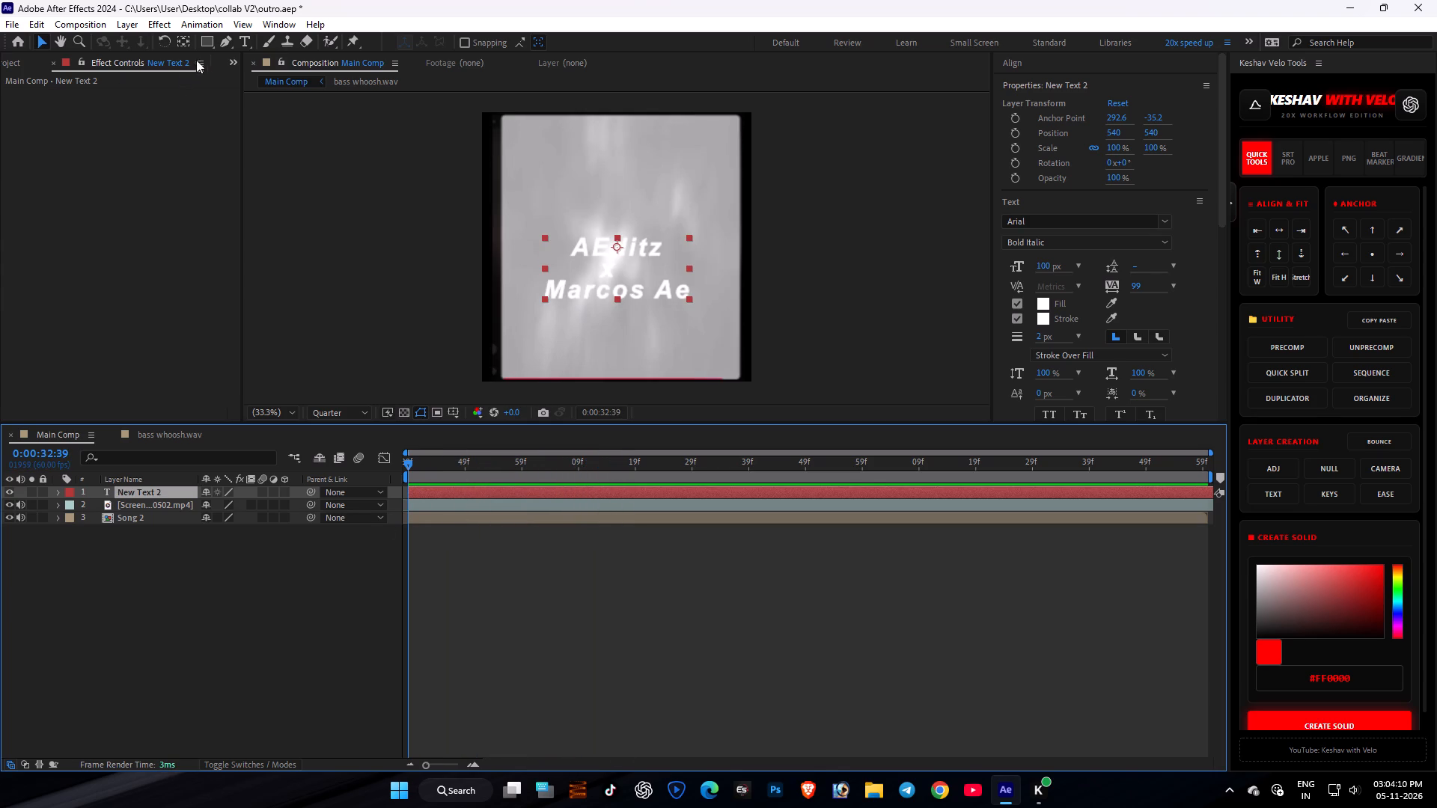
Apply the preset Text Animation 4.ffx to the title layer and scrub to about 0:00:33:15 to preview its reveal.
left_click(211, 28)
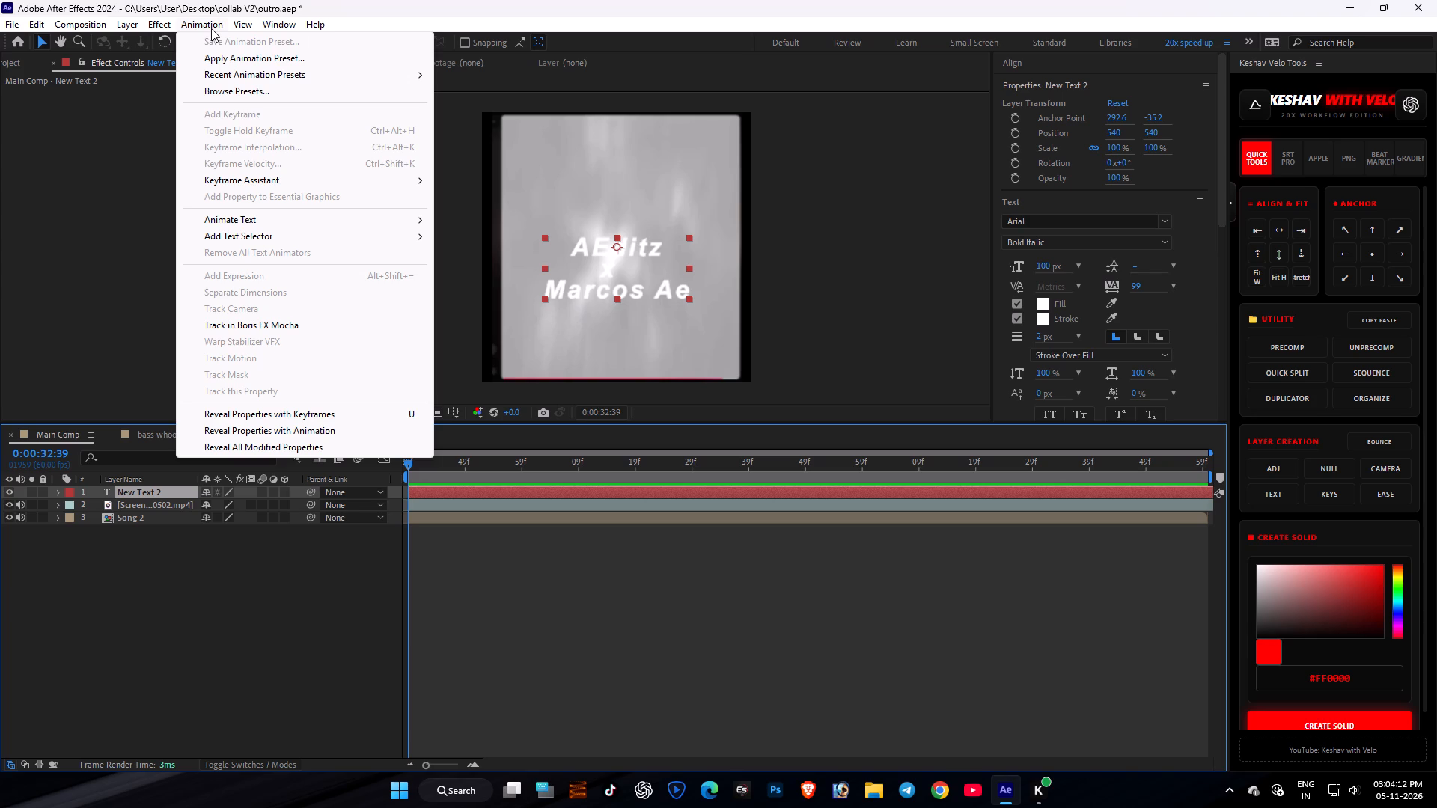
left_click(286, 54)
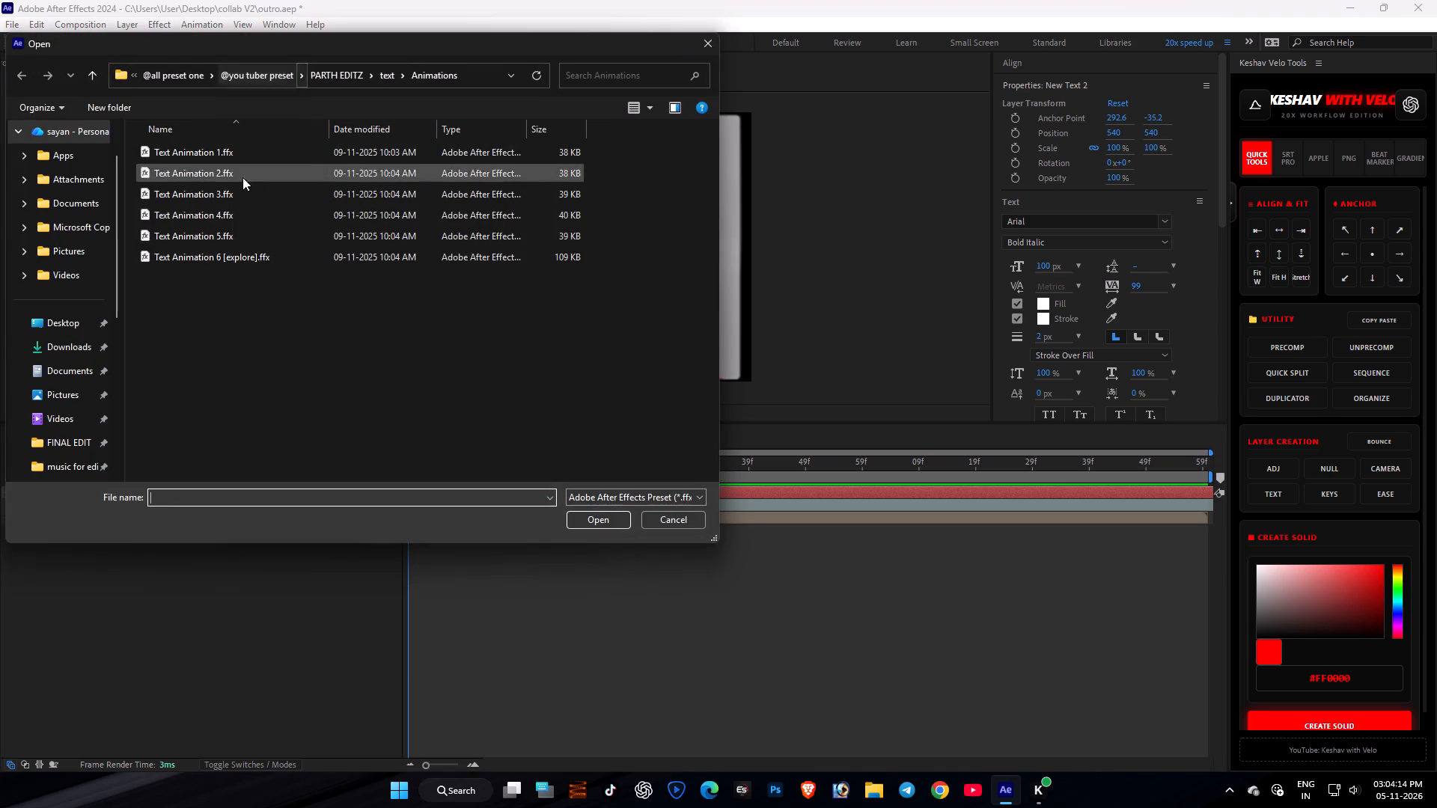
double_click(250, 216)
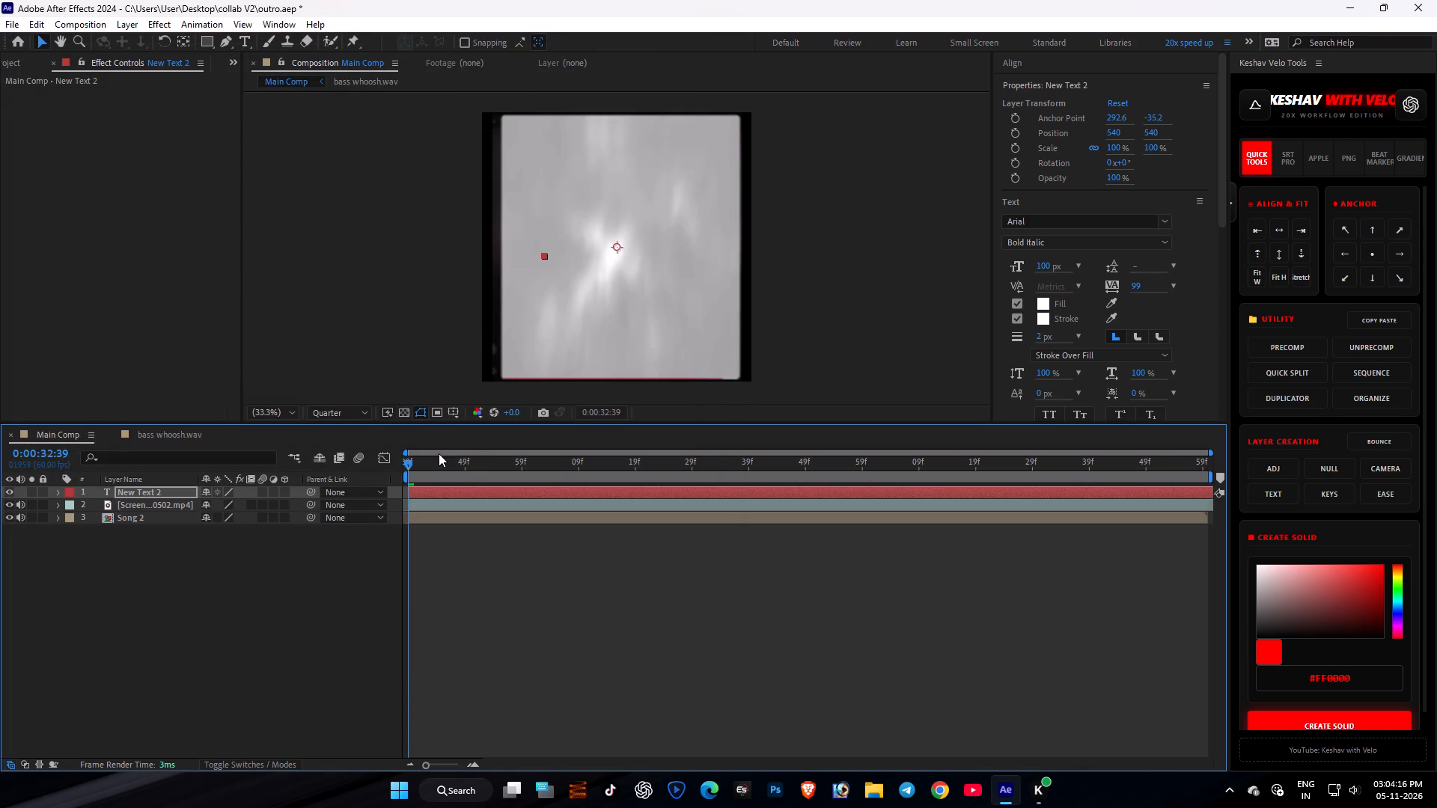
left_click_drag(420, 472, 498, 495)
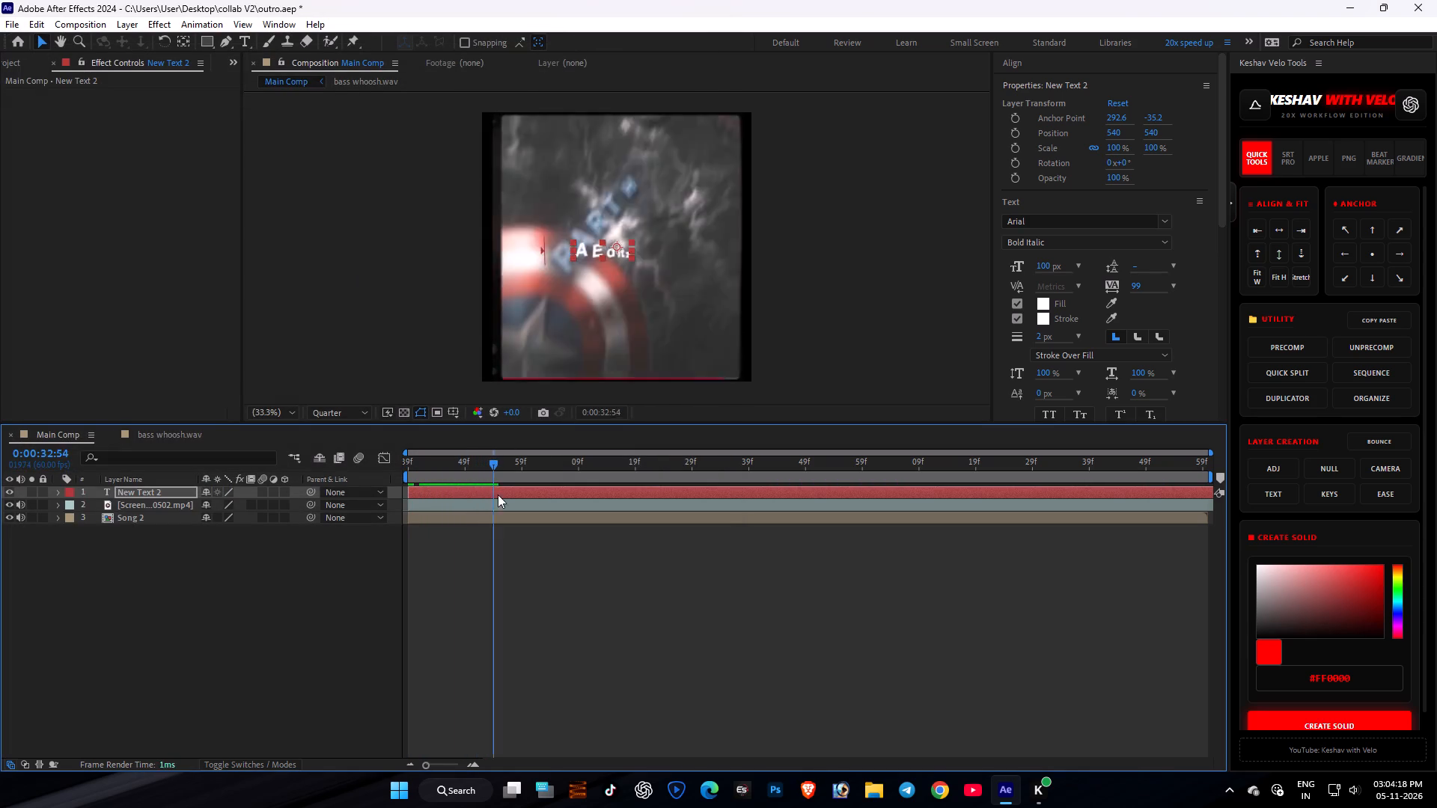
left_click_drag(498, 495, 614, 523)
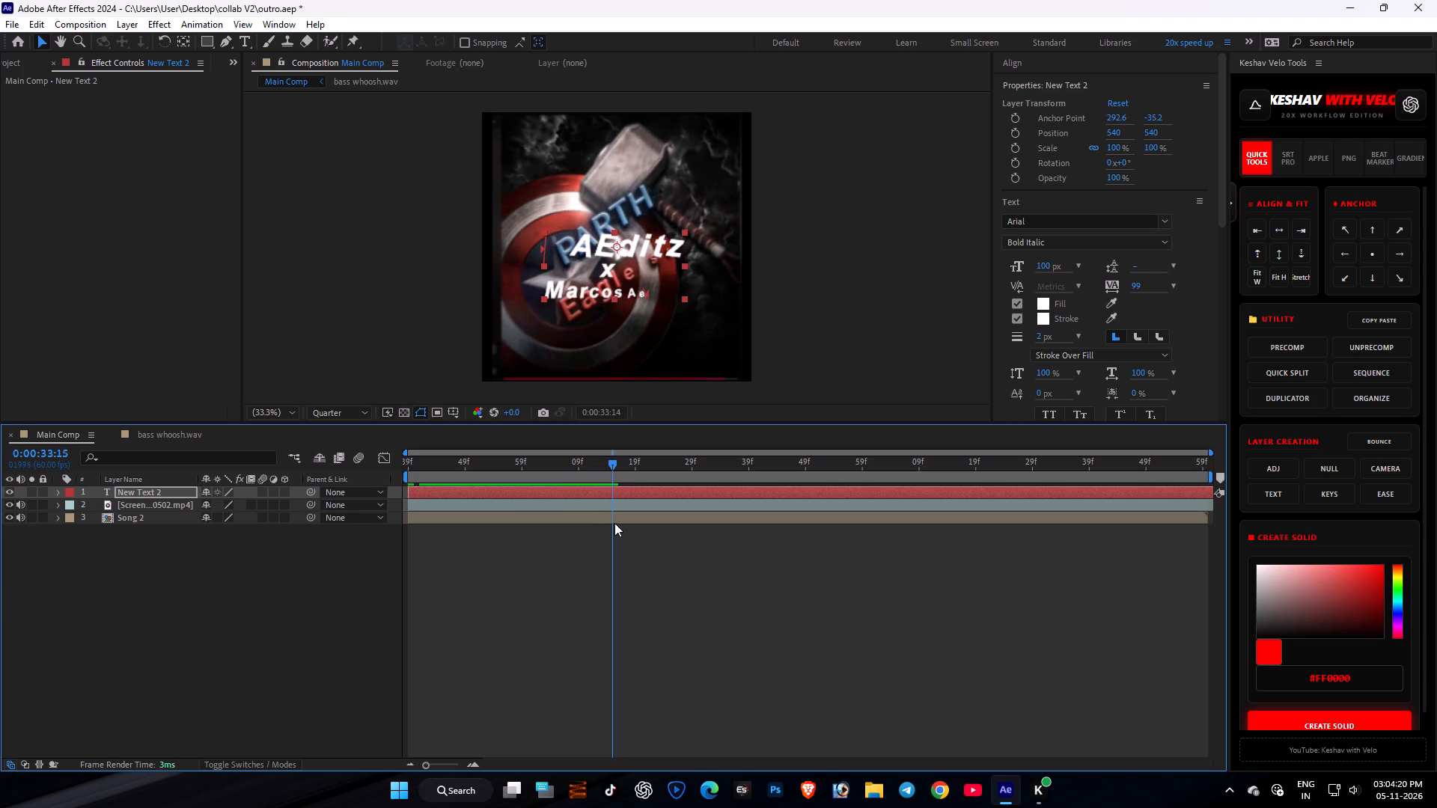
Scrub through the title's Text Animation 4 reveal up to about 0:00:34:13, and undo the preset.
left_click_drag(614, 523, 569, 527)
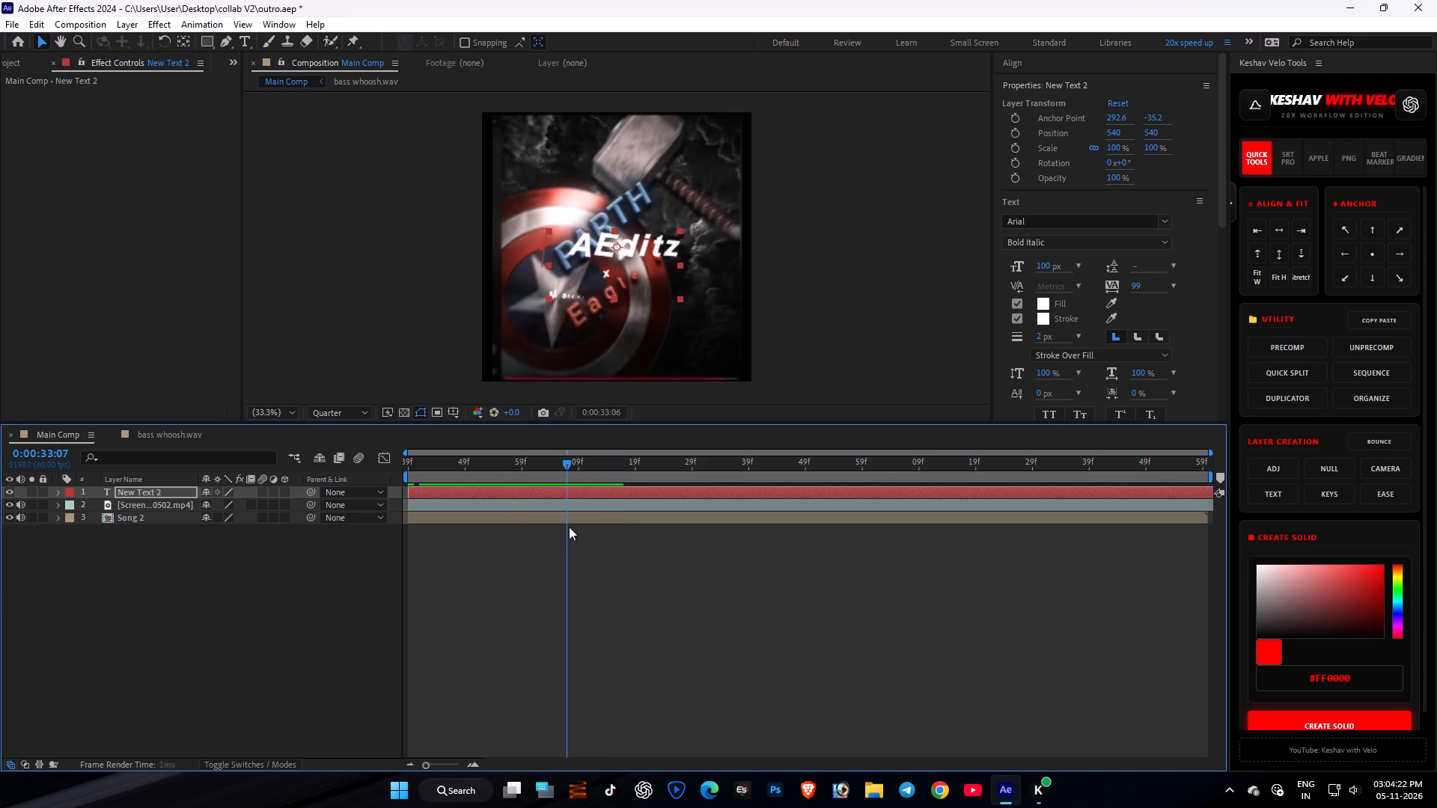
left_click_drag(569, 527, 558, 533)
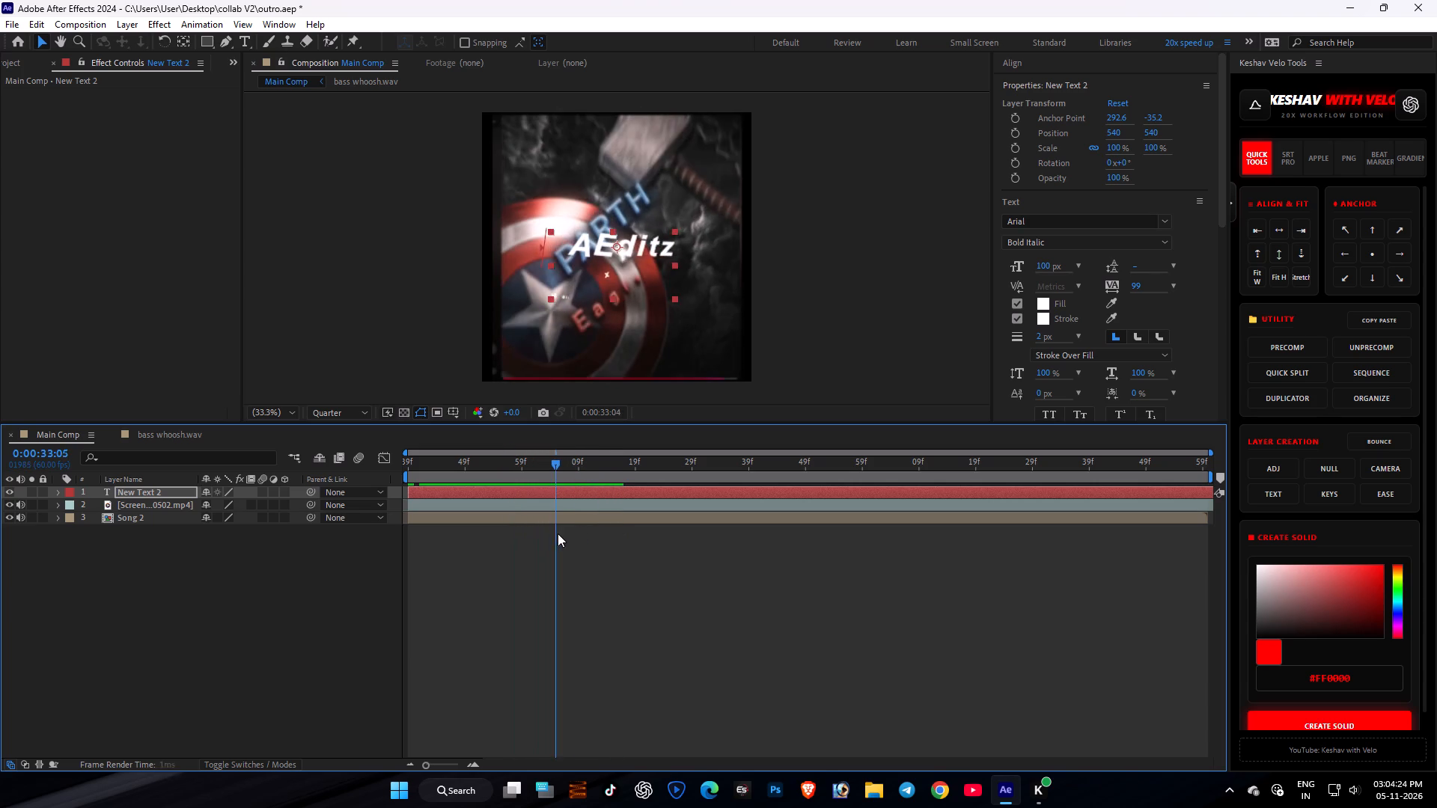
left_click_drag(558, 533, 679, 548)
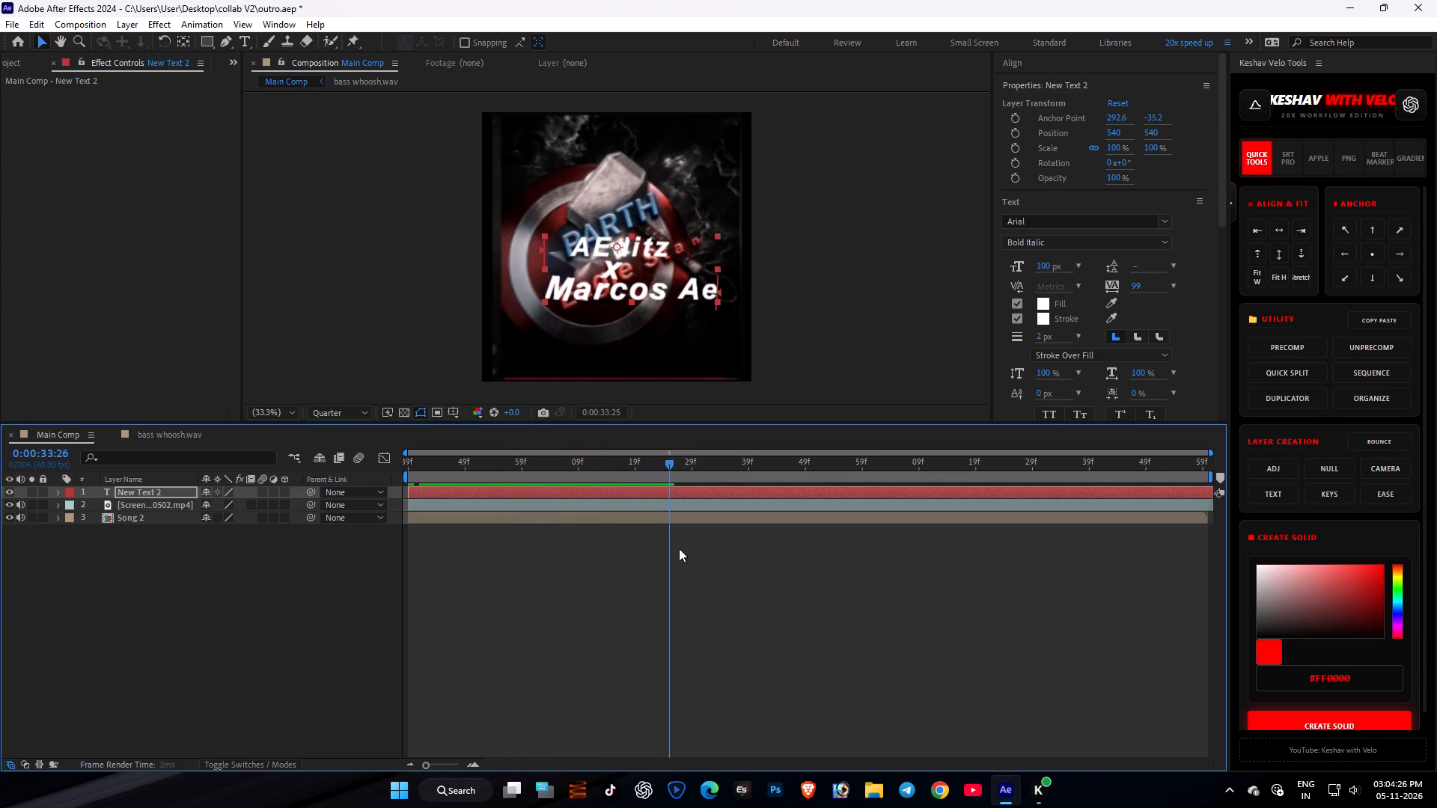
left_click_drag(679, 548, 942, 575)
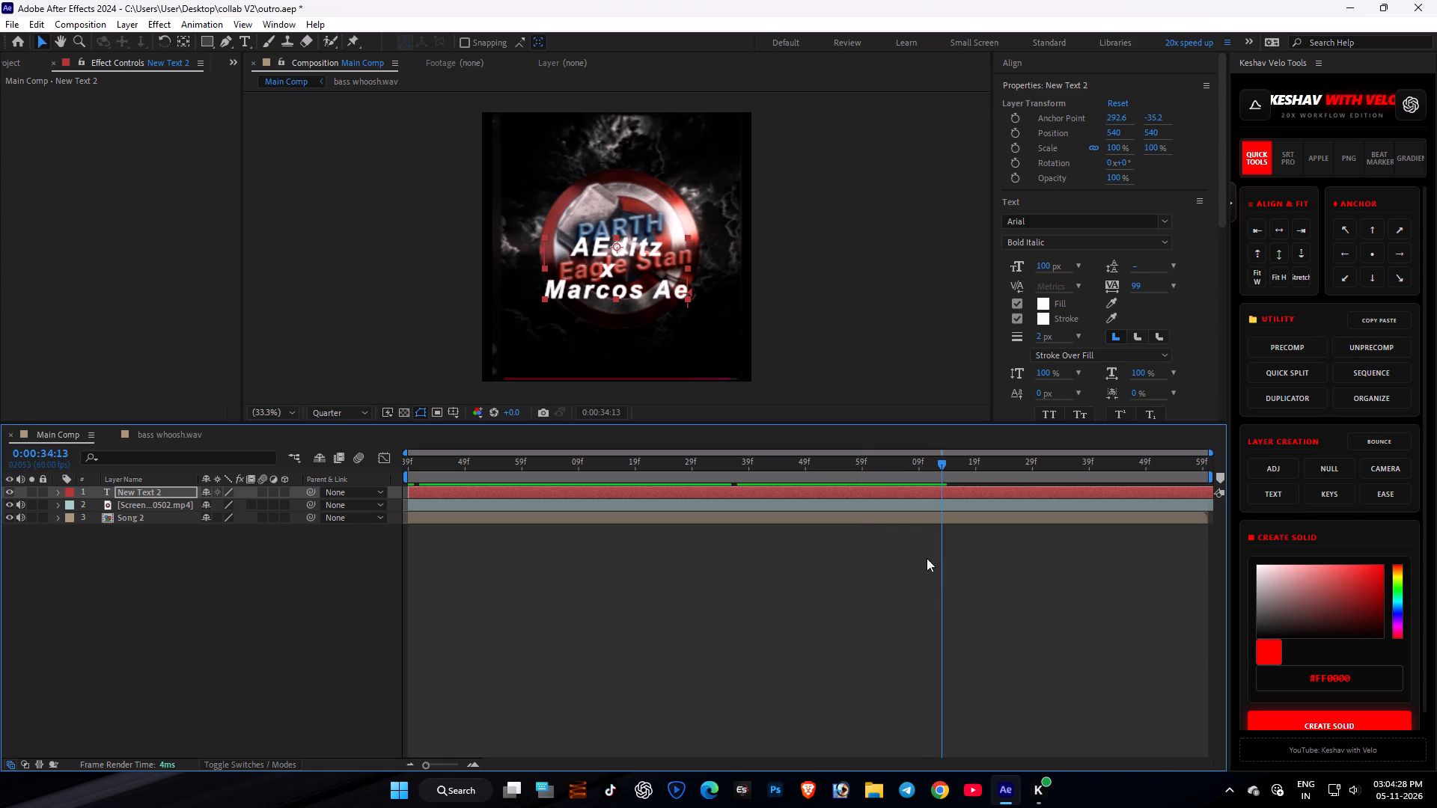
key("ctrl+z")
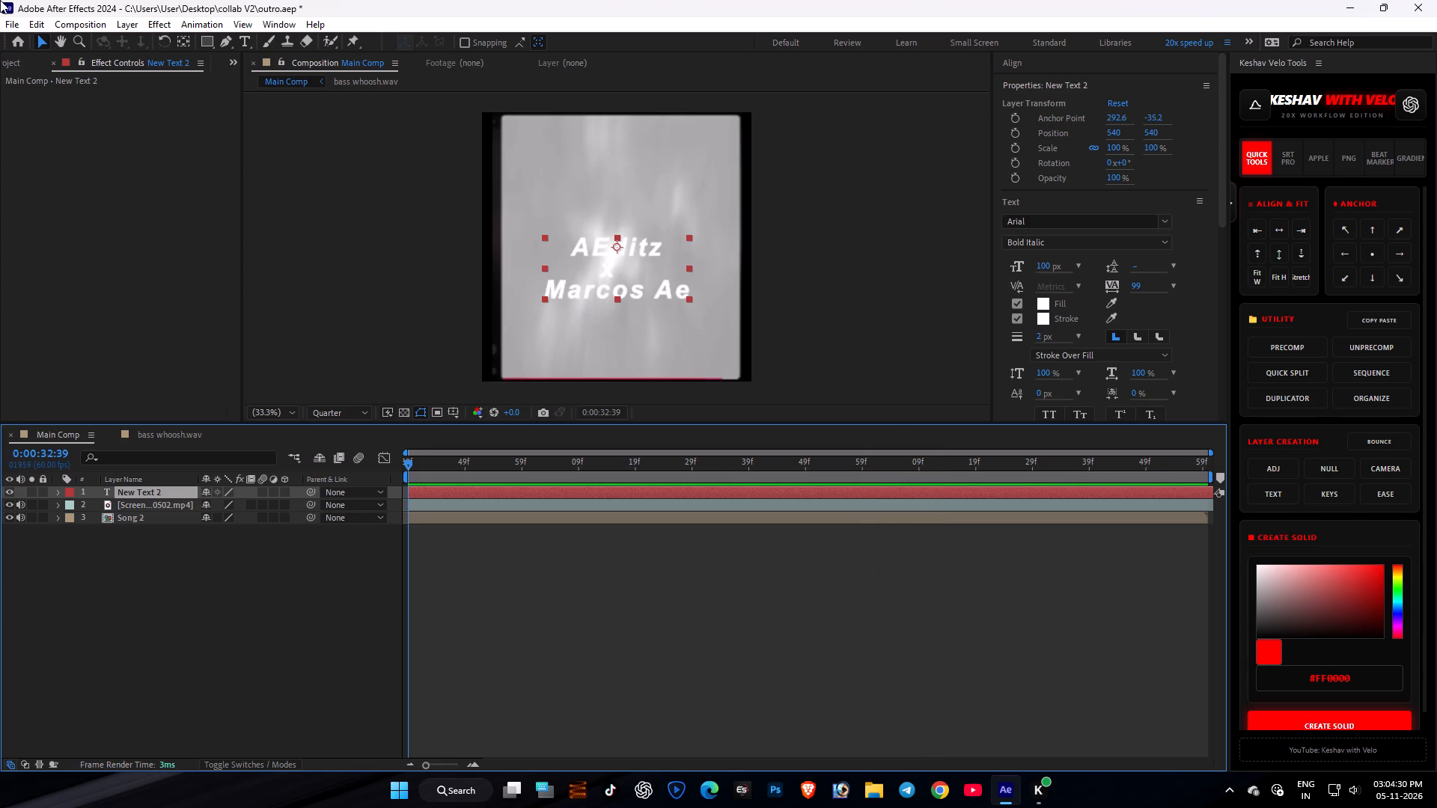
Apply the preset Text Animation 5.ffx to the title layer and scrub to about 0:00:33:48 to preview its reveal.
left_click(194, 30)
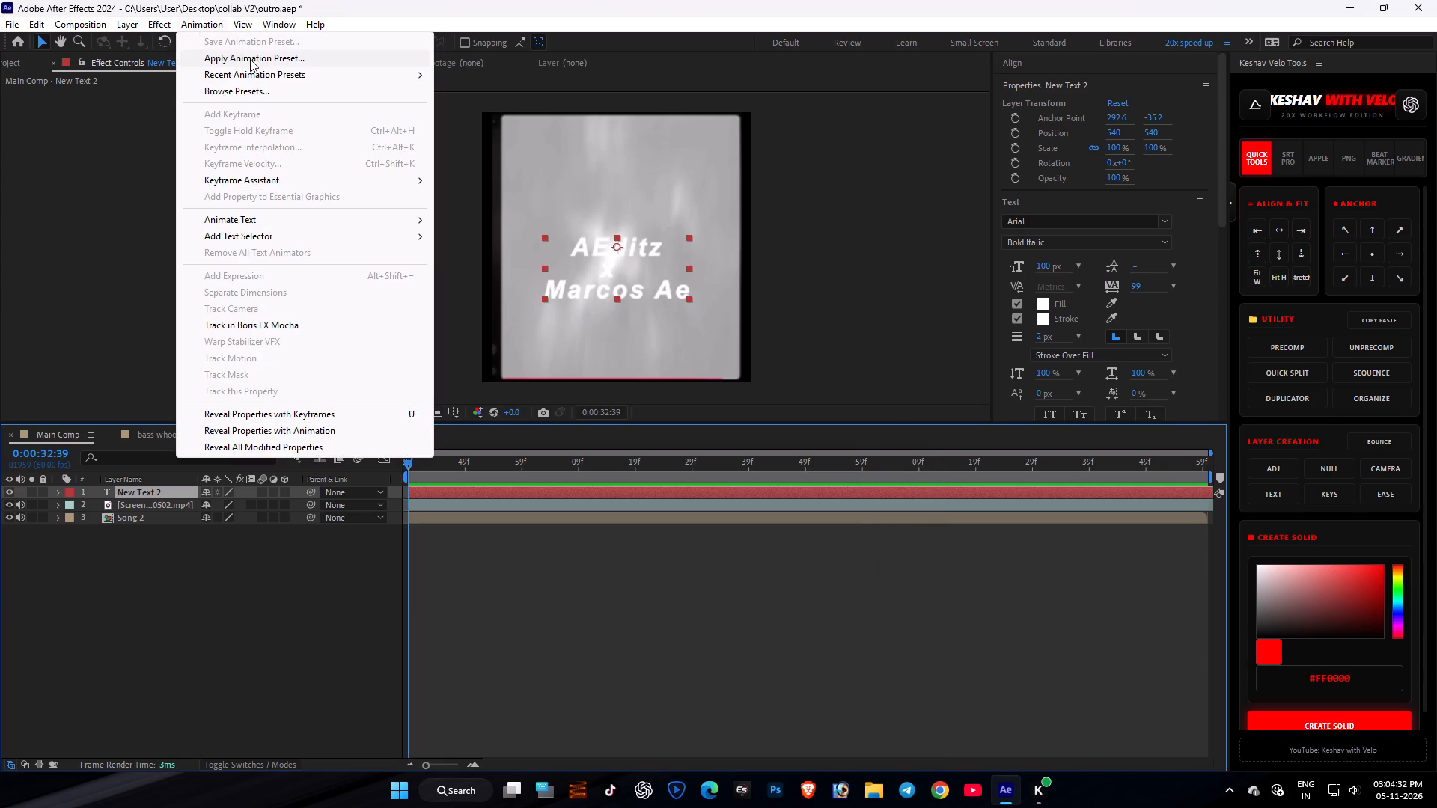
left_click(248, 64)
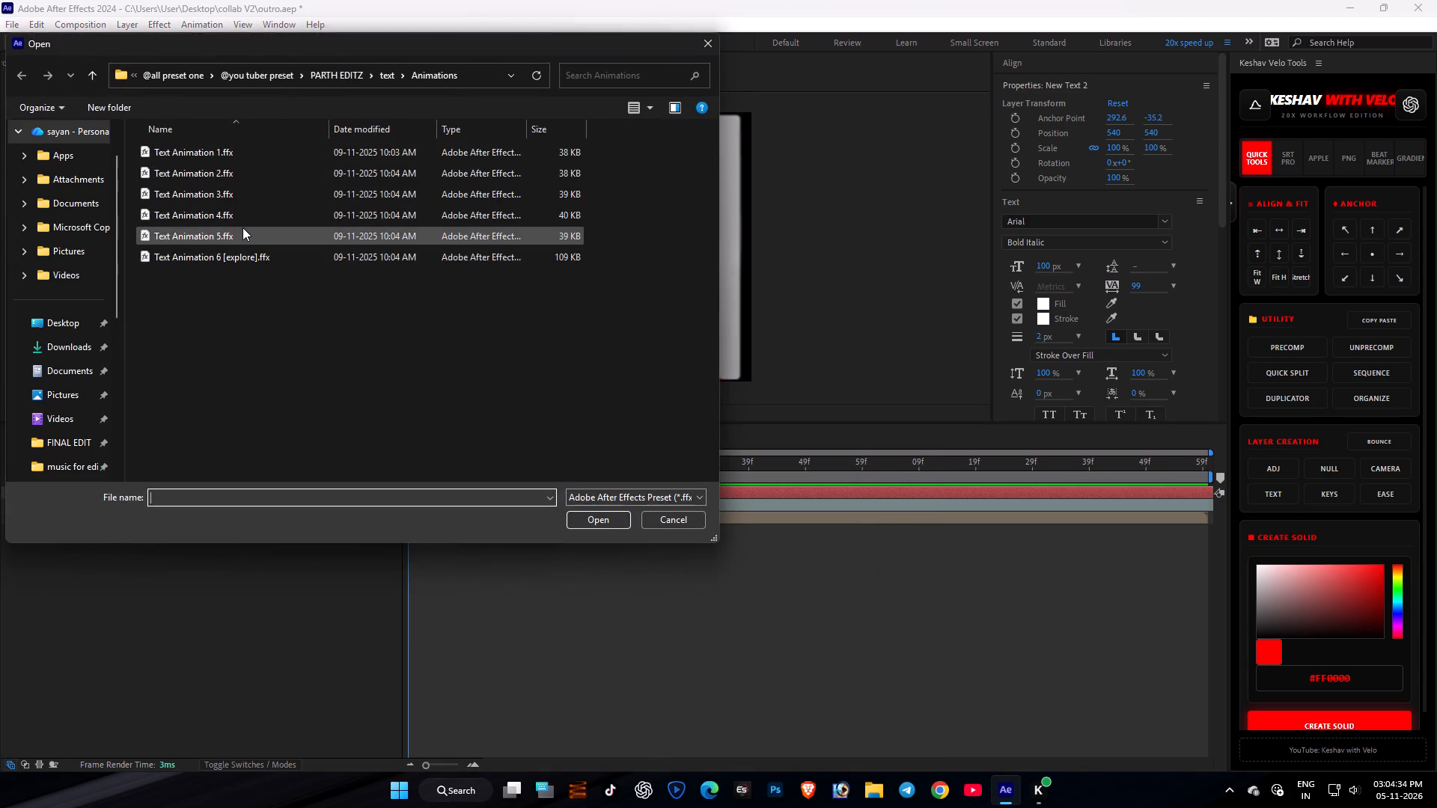
double_click(242, 227)
left_click_drag(431, 468, 446, 473)
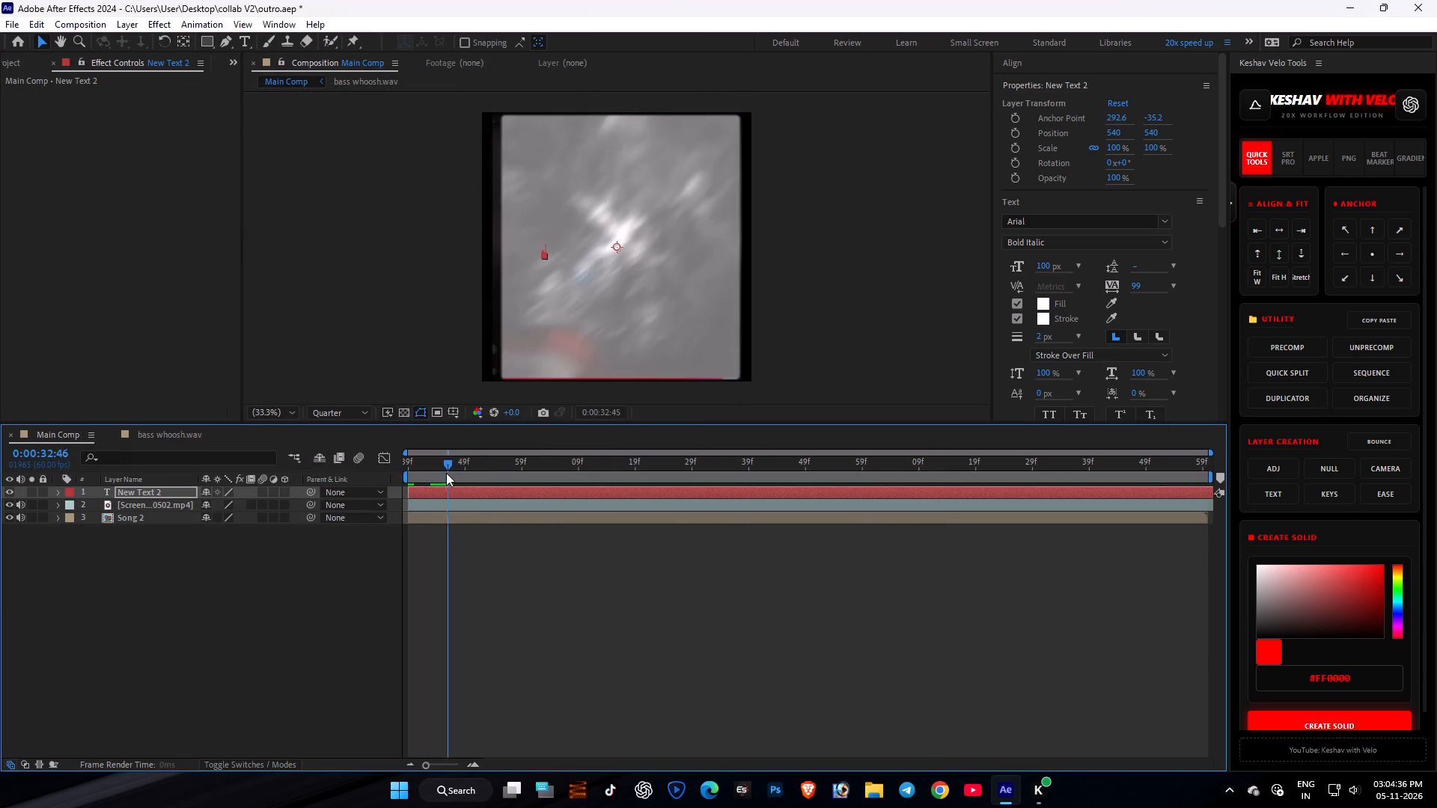
left_click_drag(446, 473, 677, 503)
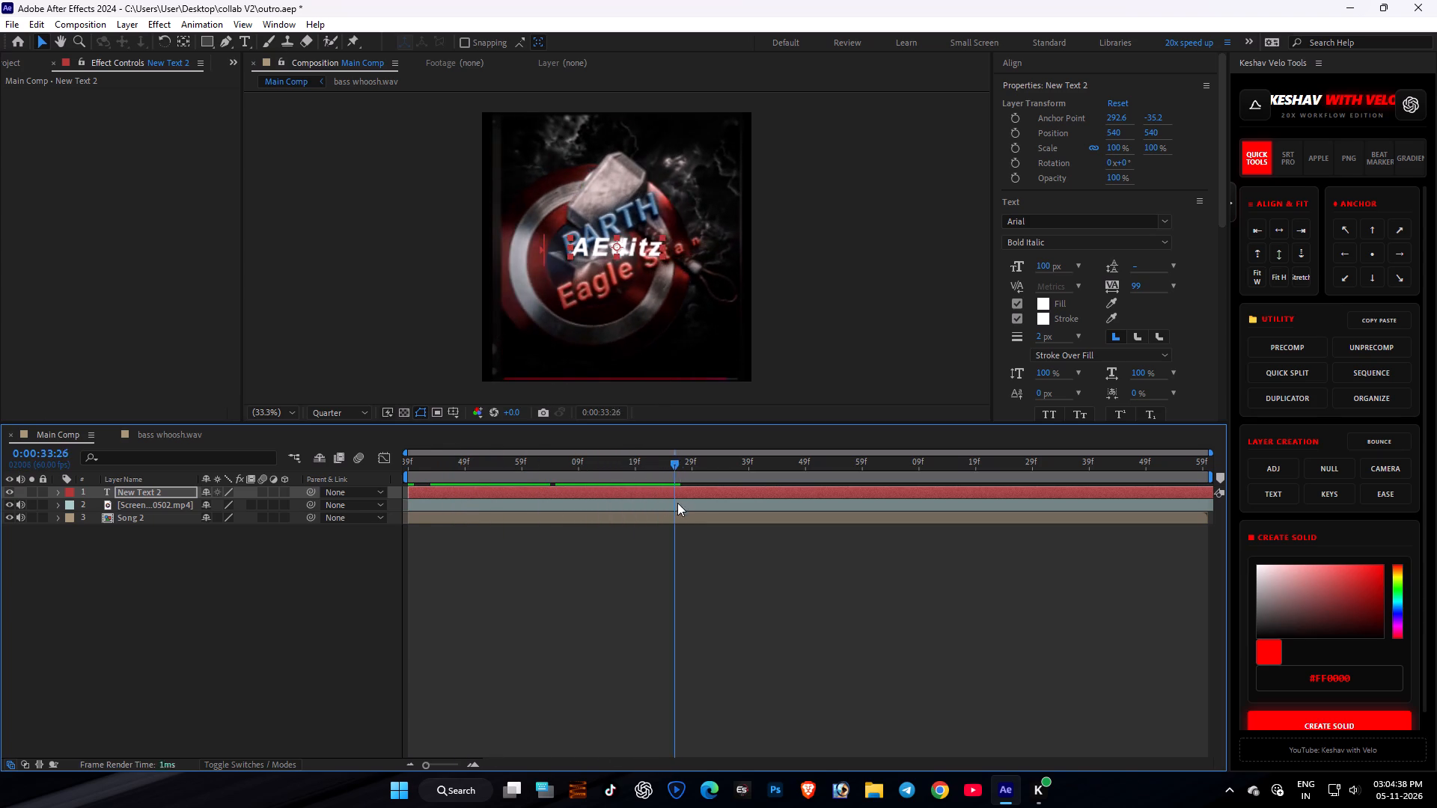
left_click_drag(677, 503, 698, 539)
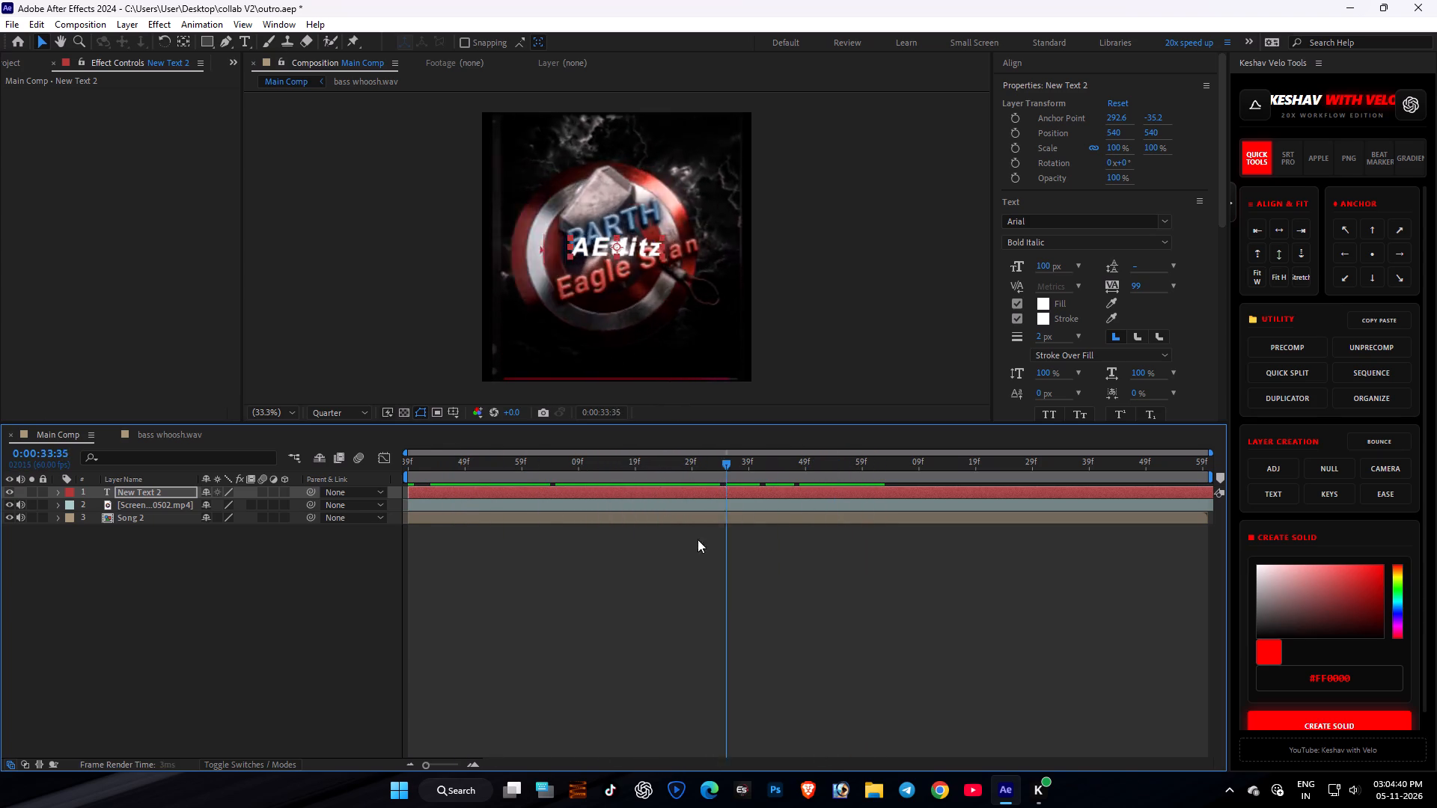
left_click_drag(698, 539, 454, 549)
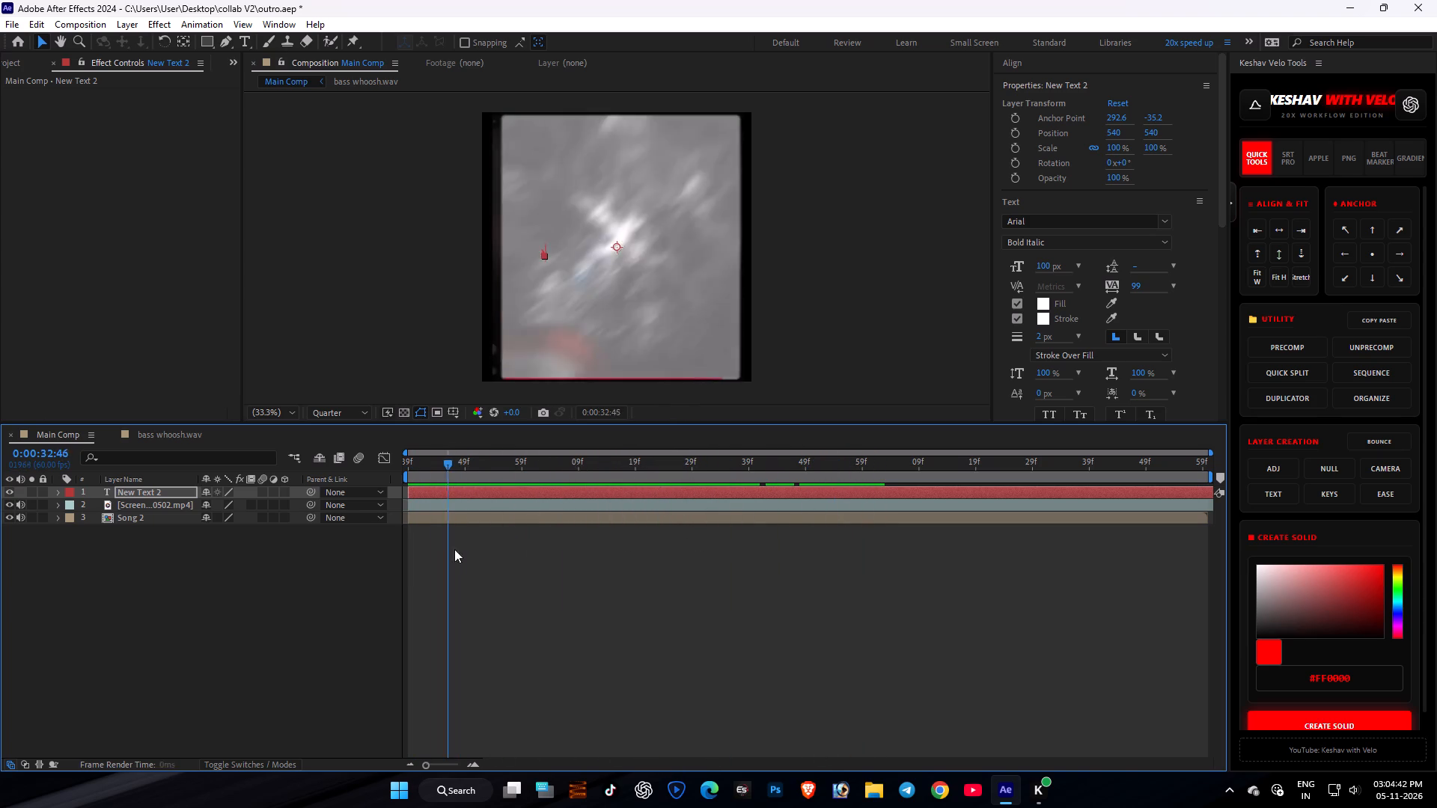
left_click_drag(454, 549, 664, 572)
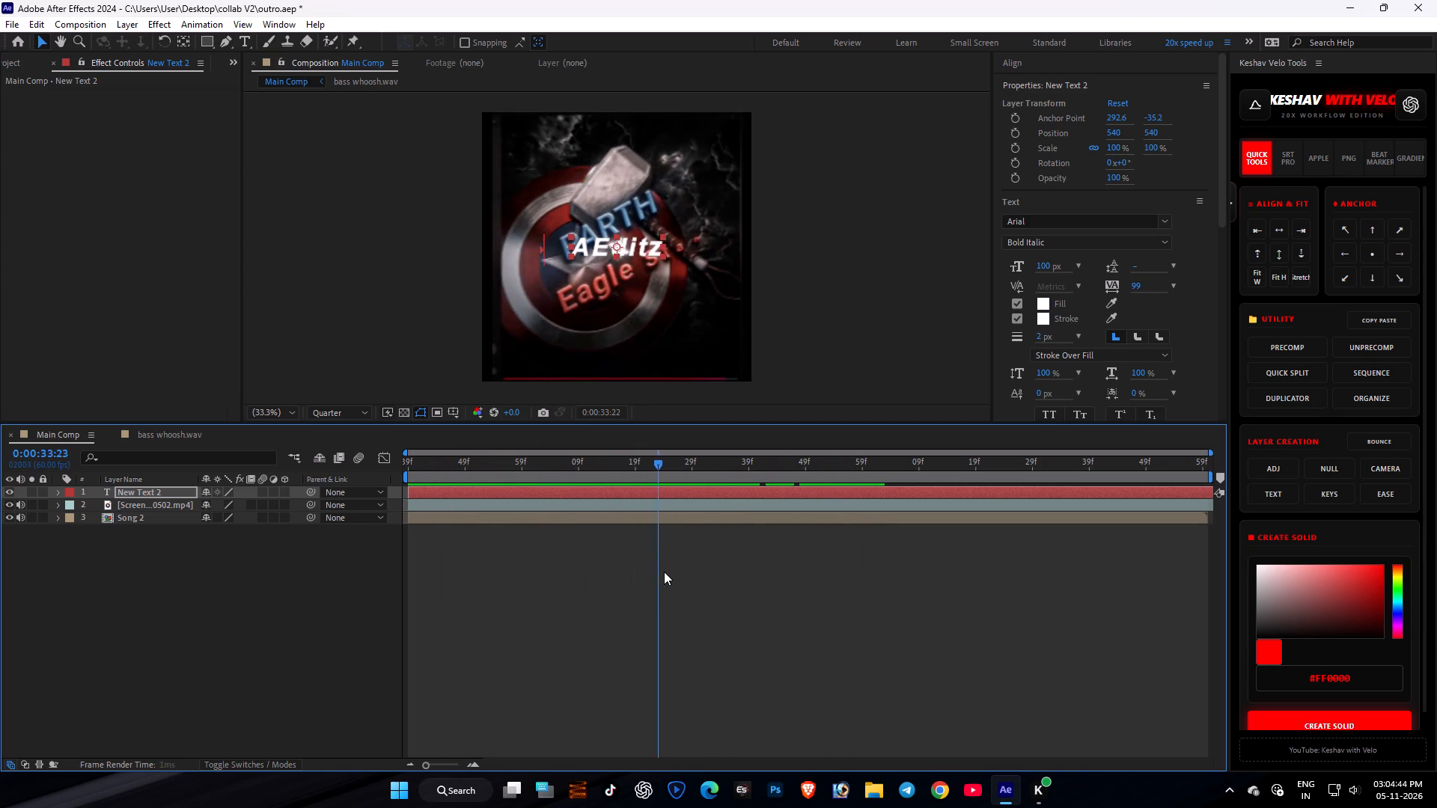
left_click_drag(664, 572, 814, 582)
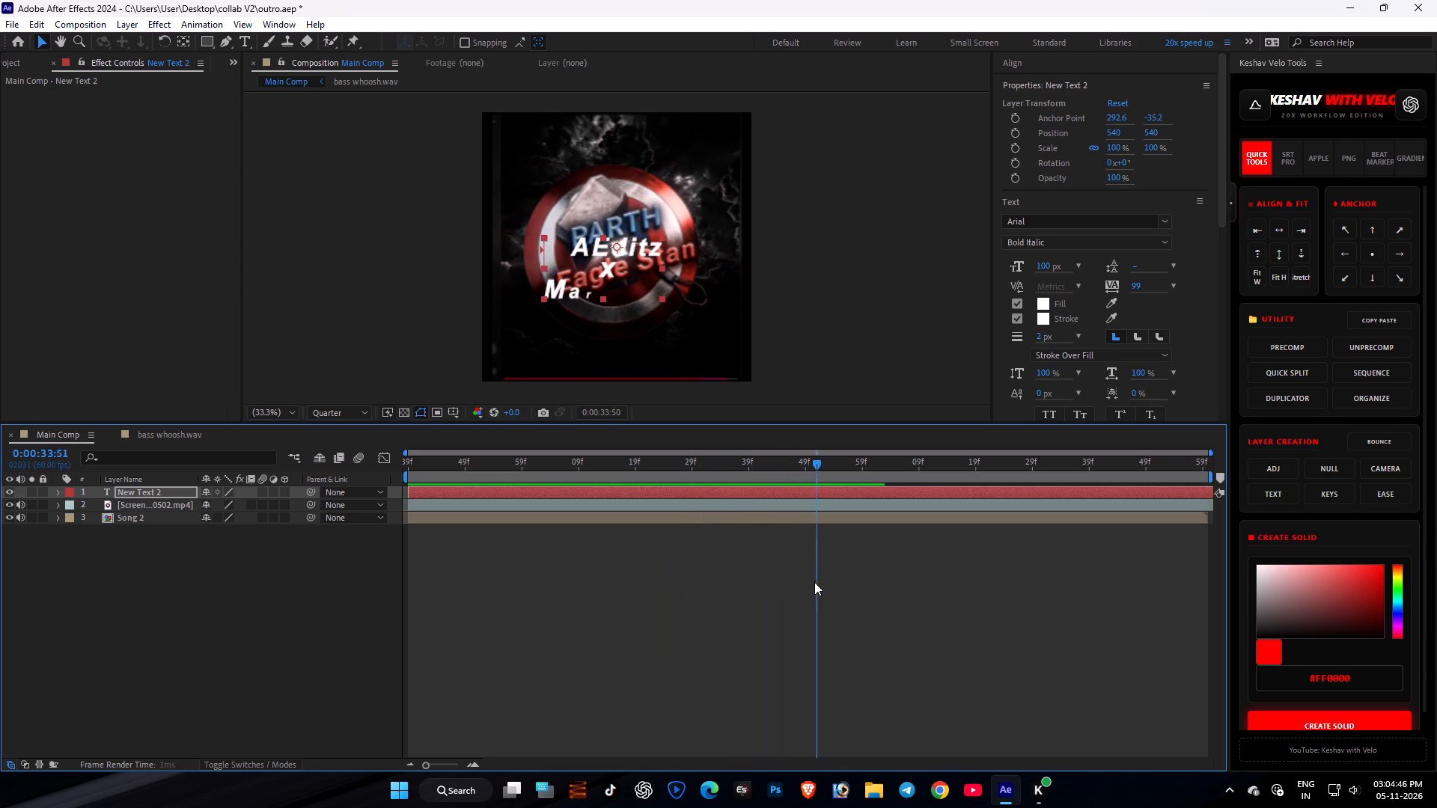
left_click_drag(814, 582, 772, 584)
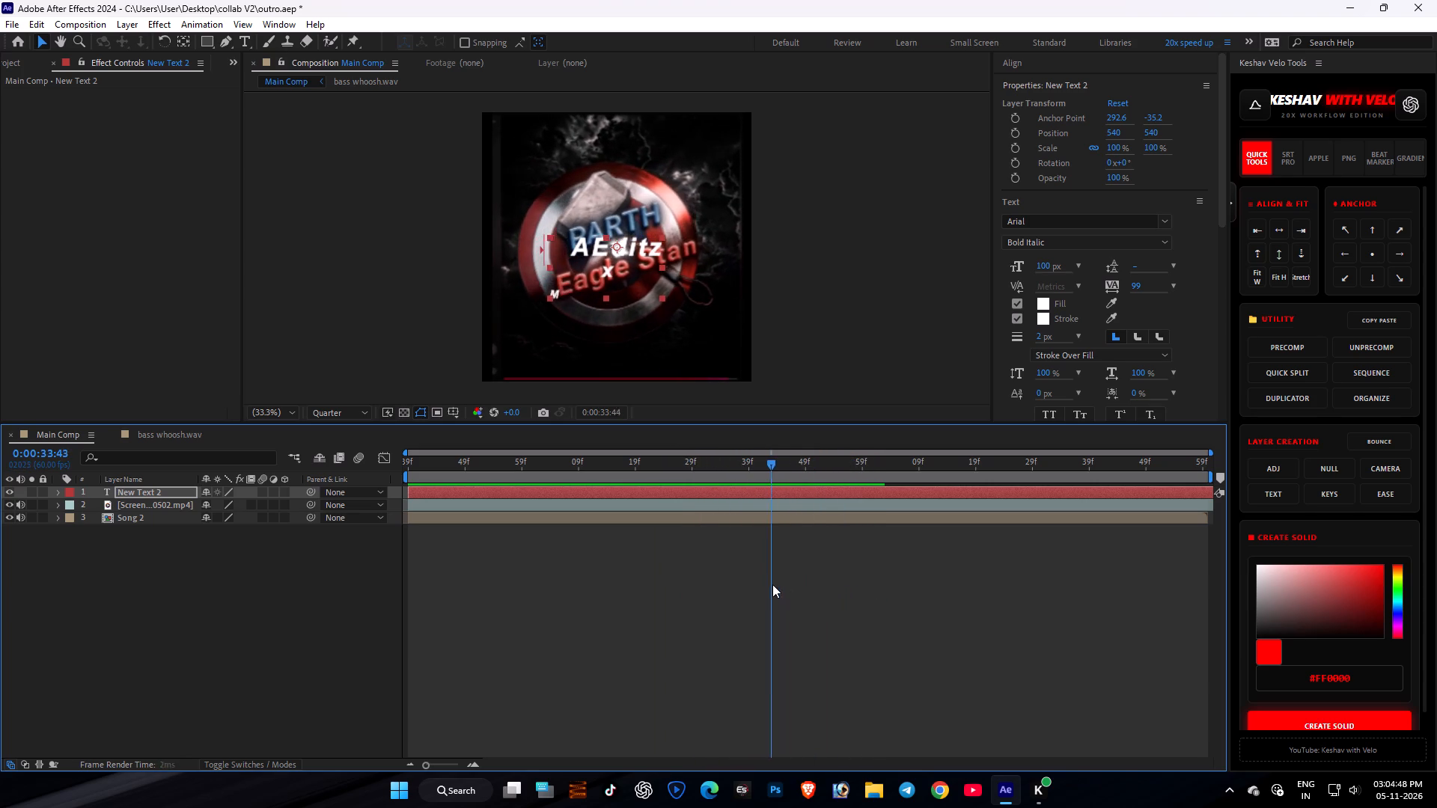
left_click_drag(772, 584, 800, 578)
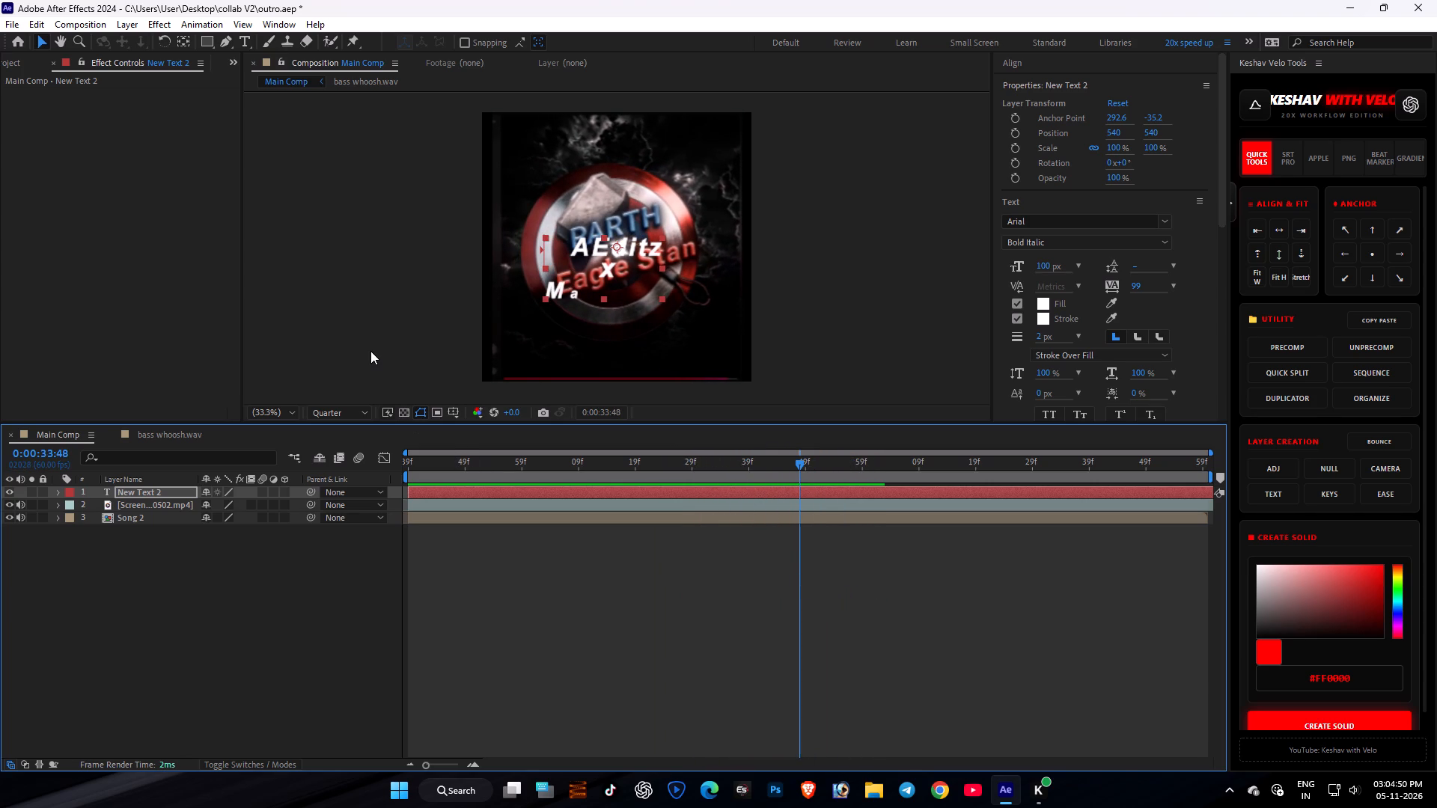
Check the title layer's keyframed and modified properties for the preset's animator and expression settings.
key("u")
key("u")
key("u")
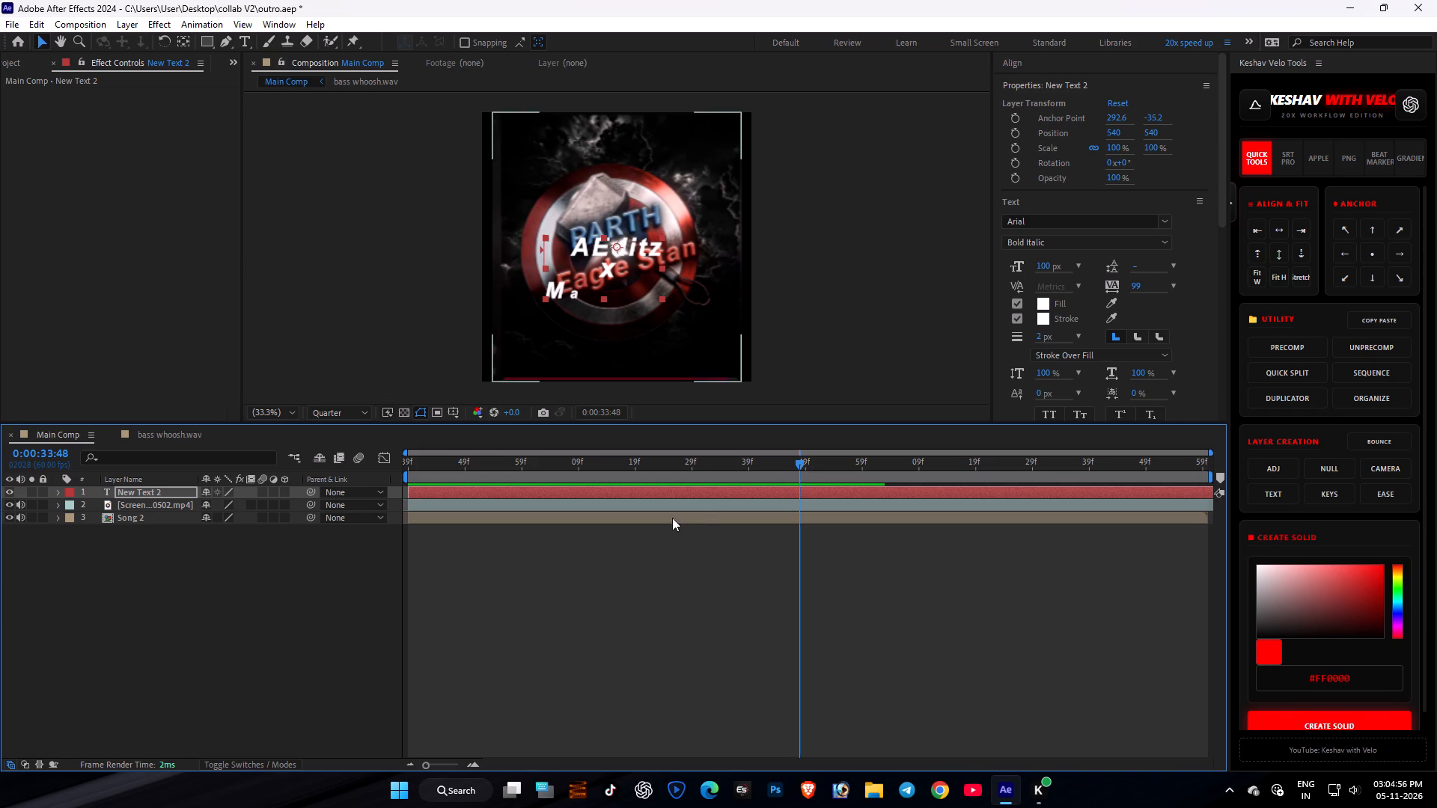
left_click(223, 557)
left_click(187, 495)
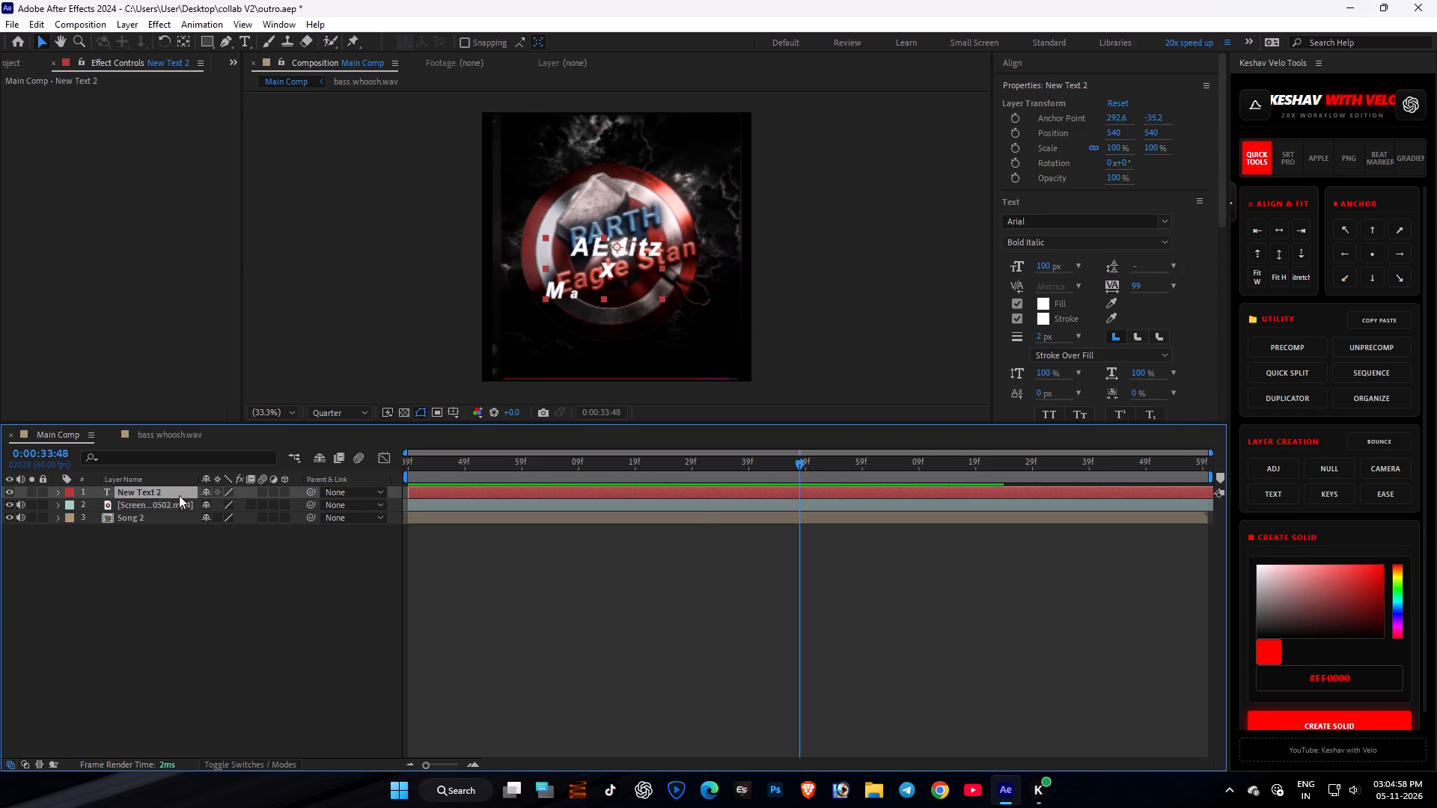
type("uuuuu")
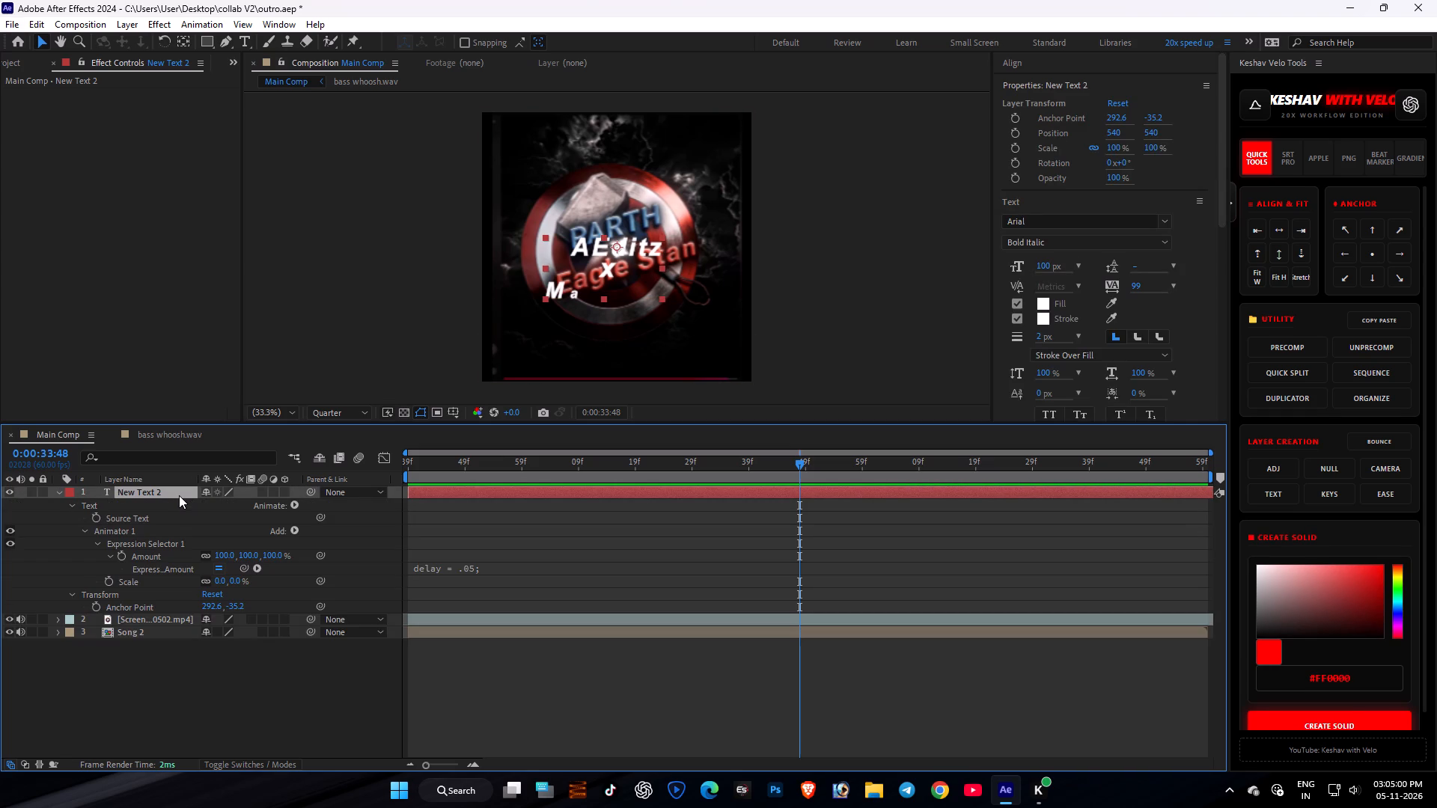
key("u")
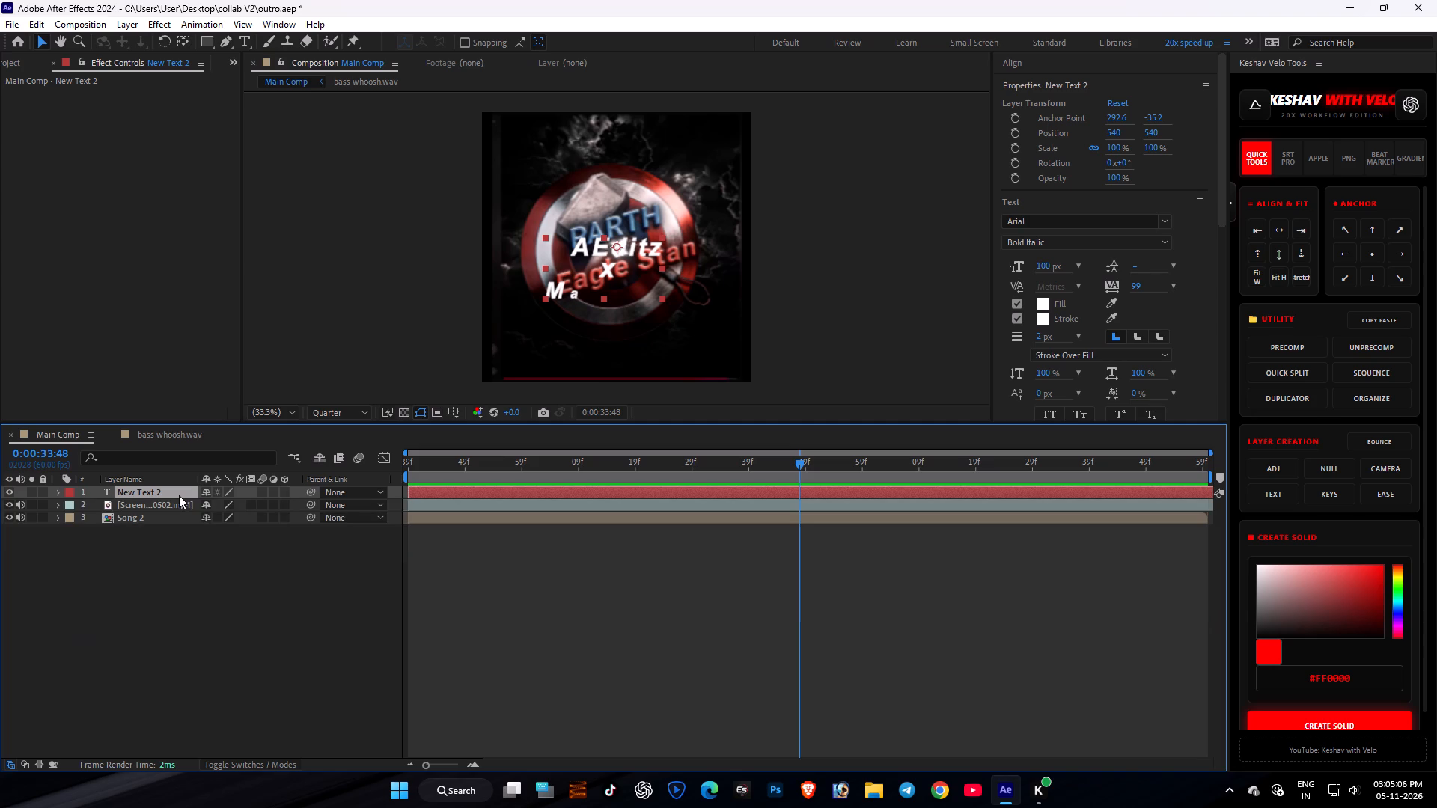
Save the project.
key("ctrl+s")
Examine the title layer's Transform and Text property groups for the preset's timing controls.
left_click(55, 496)
left_click(76, 517)
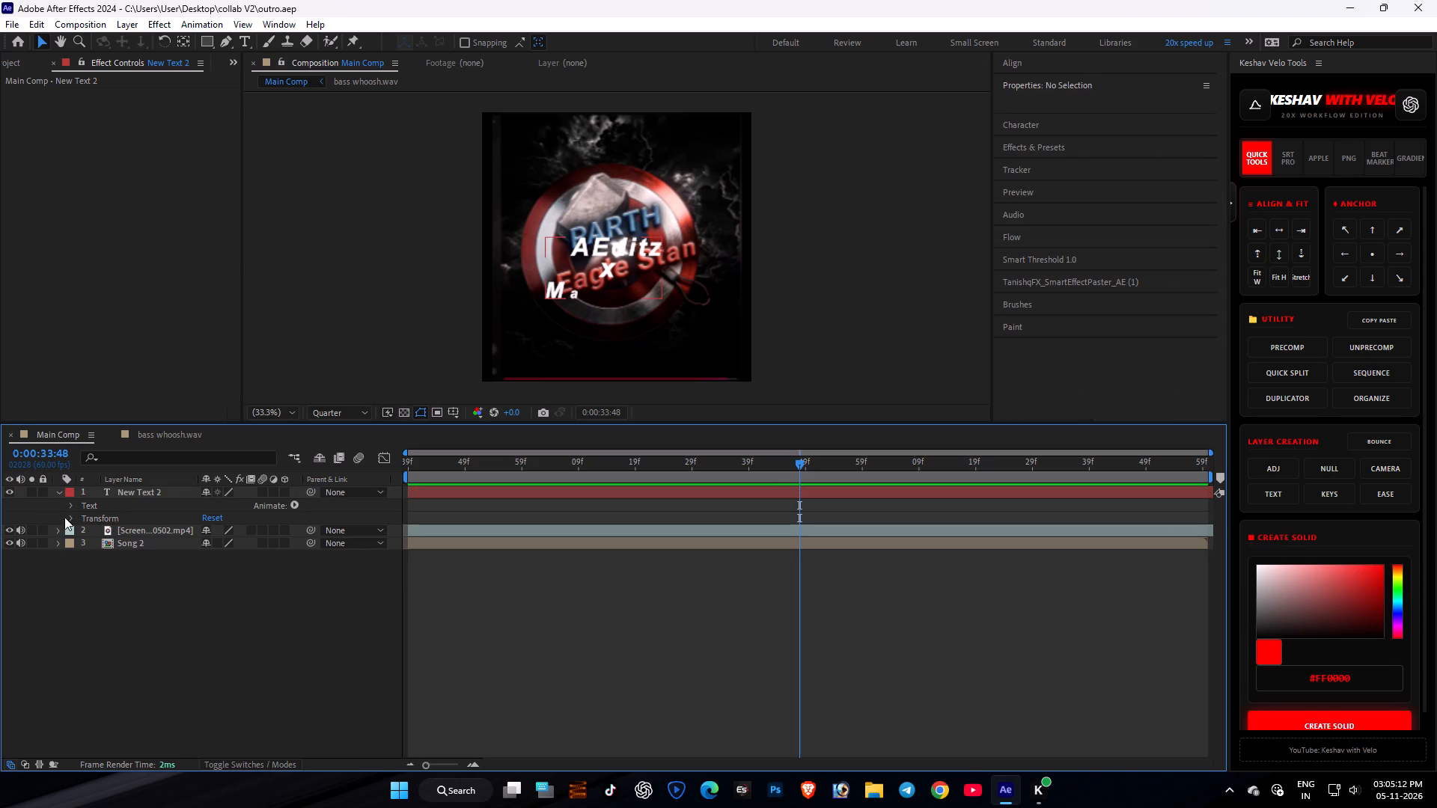
left_click(69, 518)
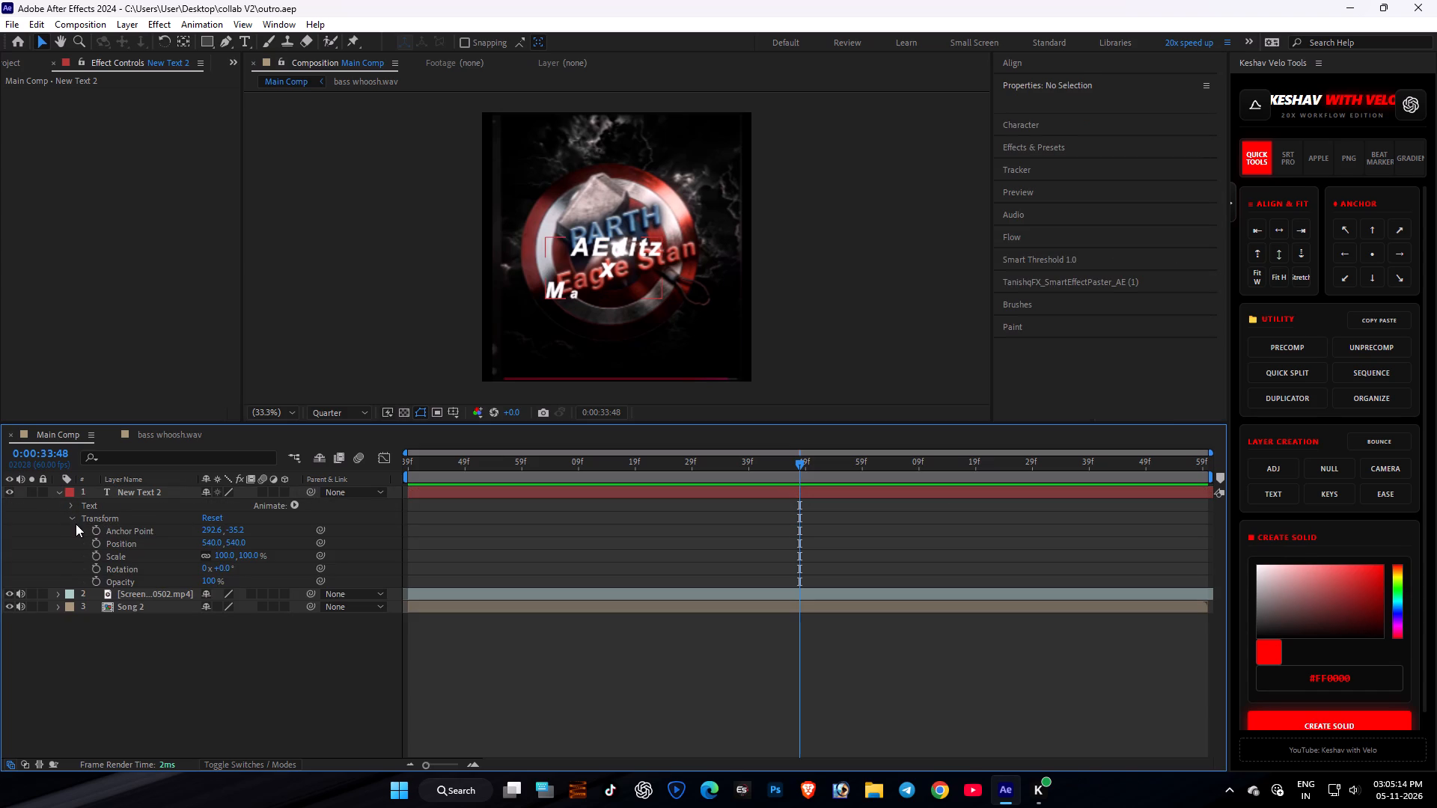
left_click(71, 515)
left_click(68, 508)
left_click(68, 508)
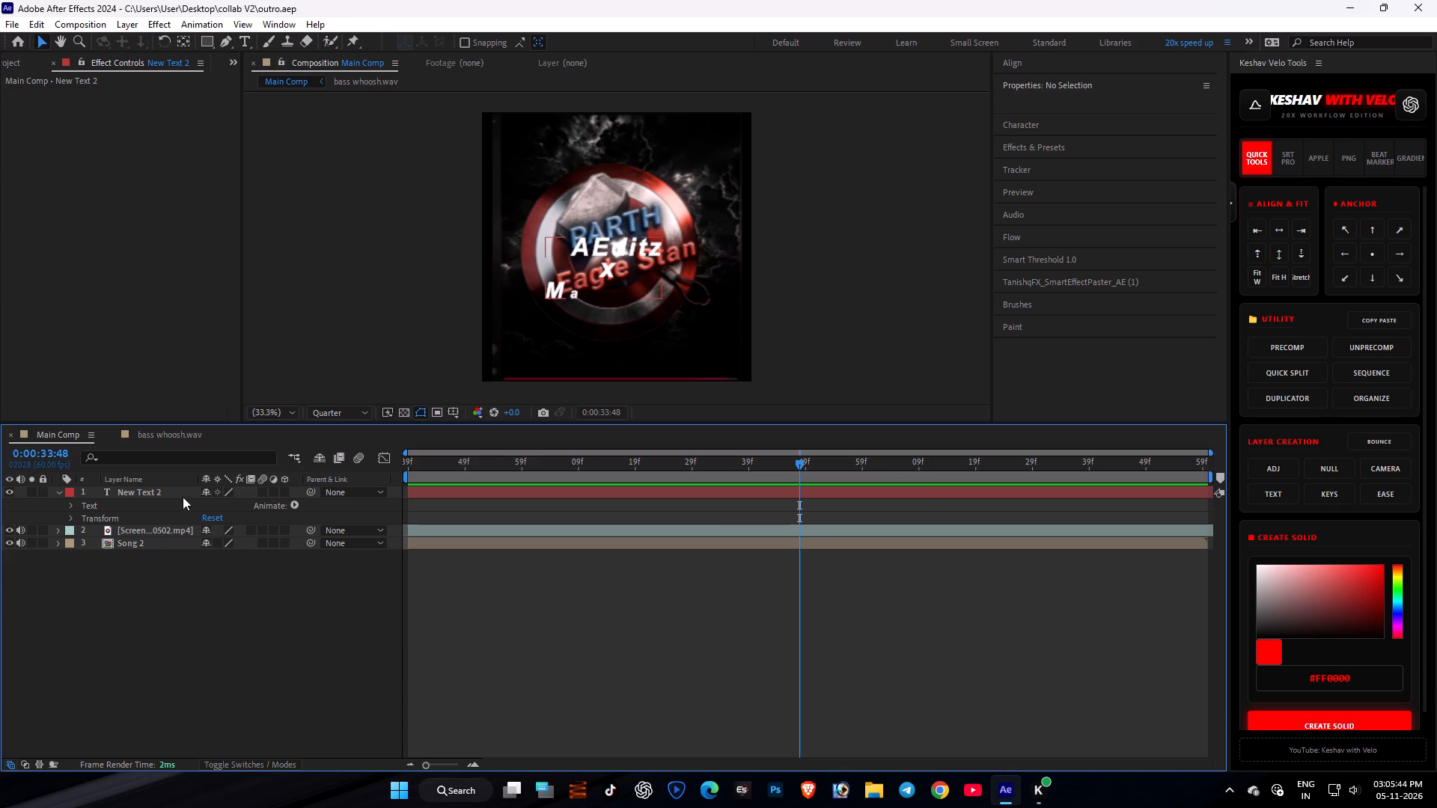
left_click(64, 503)
left_click(74, 503)
left_click(516, 495)
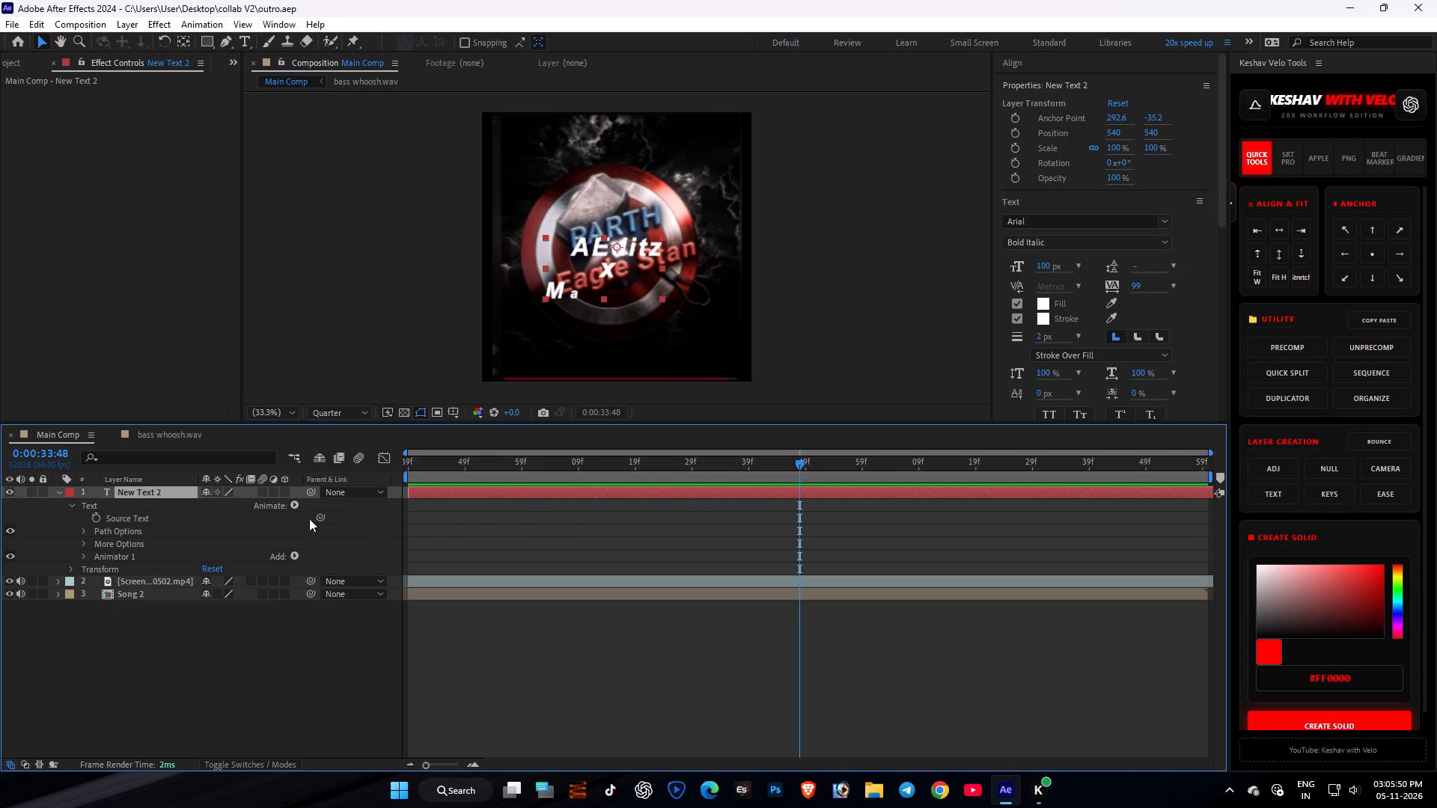
key("u")
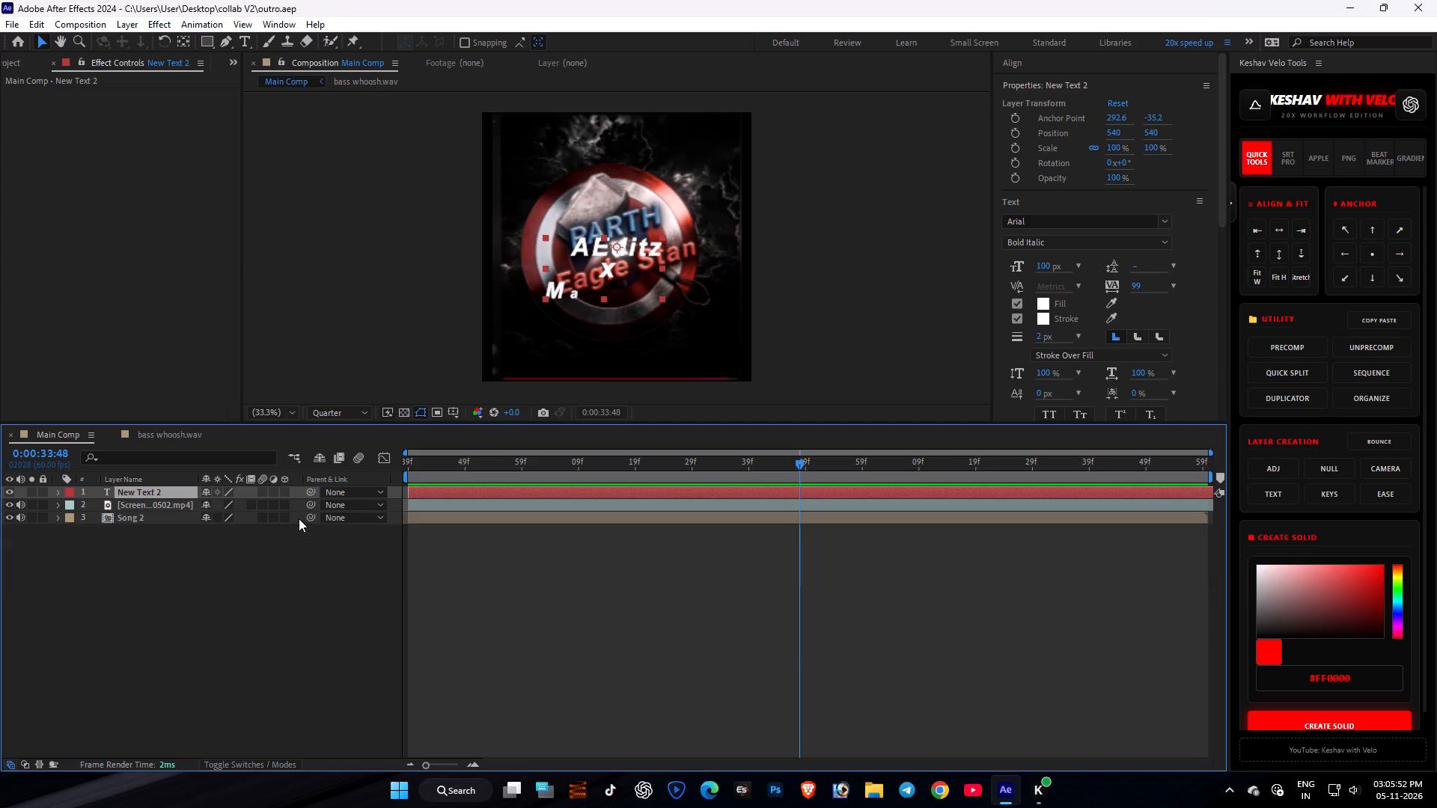
key("u")
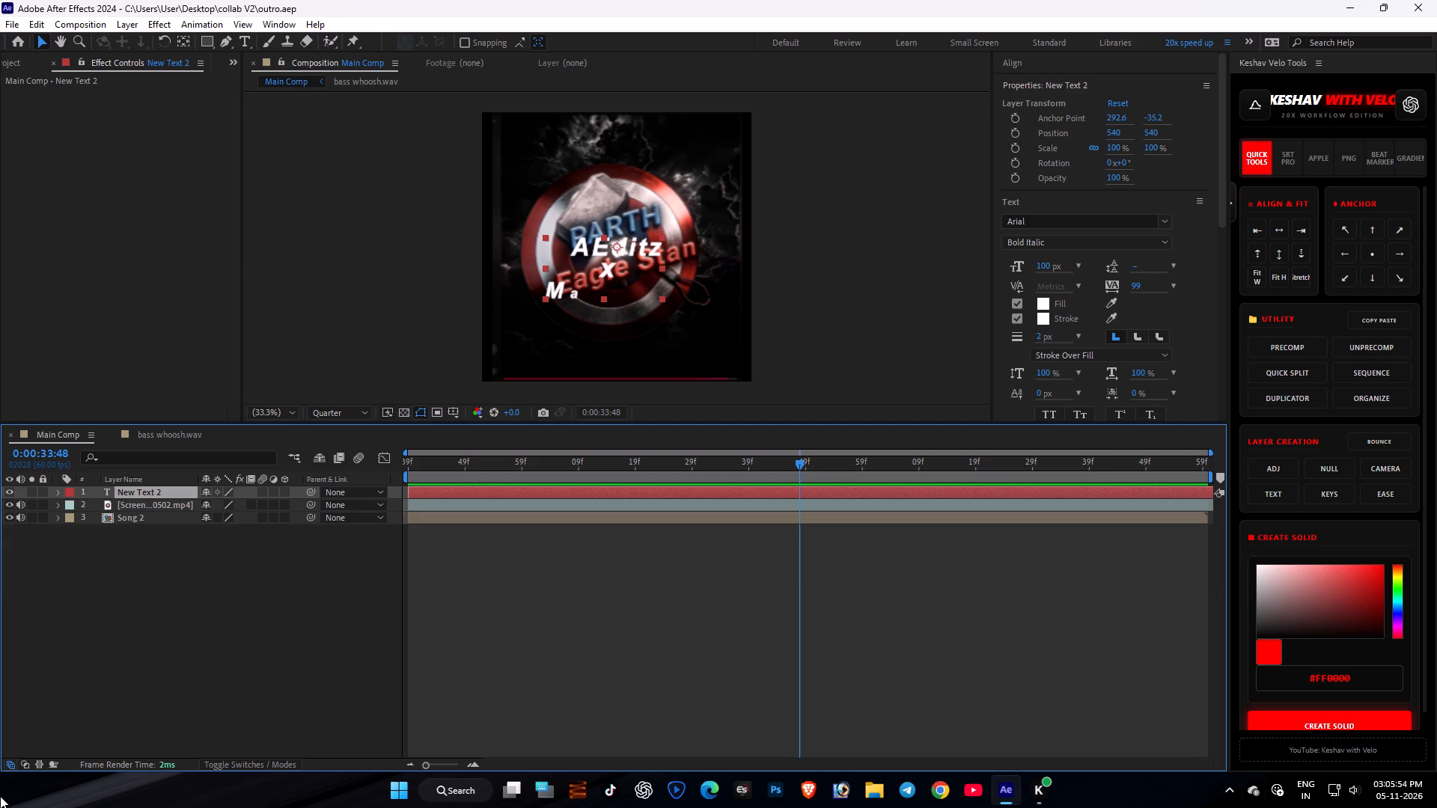
Preview the title's letter-by-letter reveal against the hammer-and-shield reference between about 0:00:32:47 and 0:00:34:58.
left_click_drag(826, 470, 1150, 575)
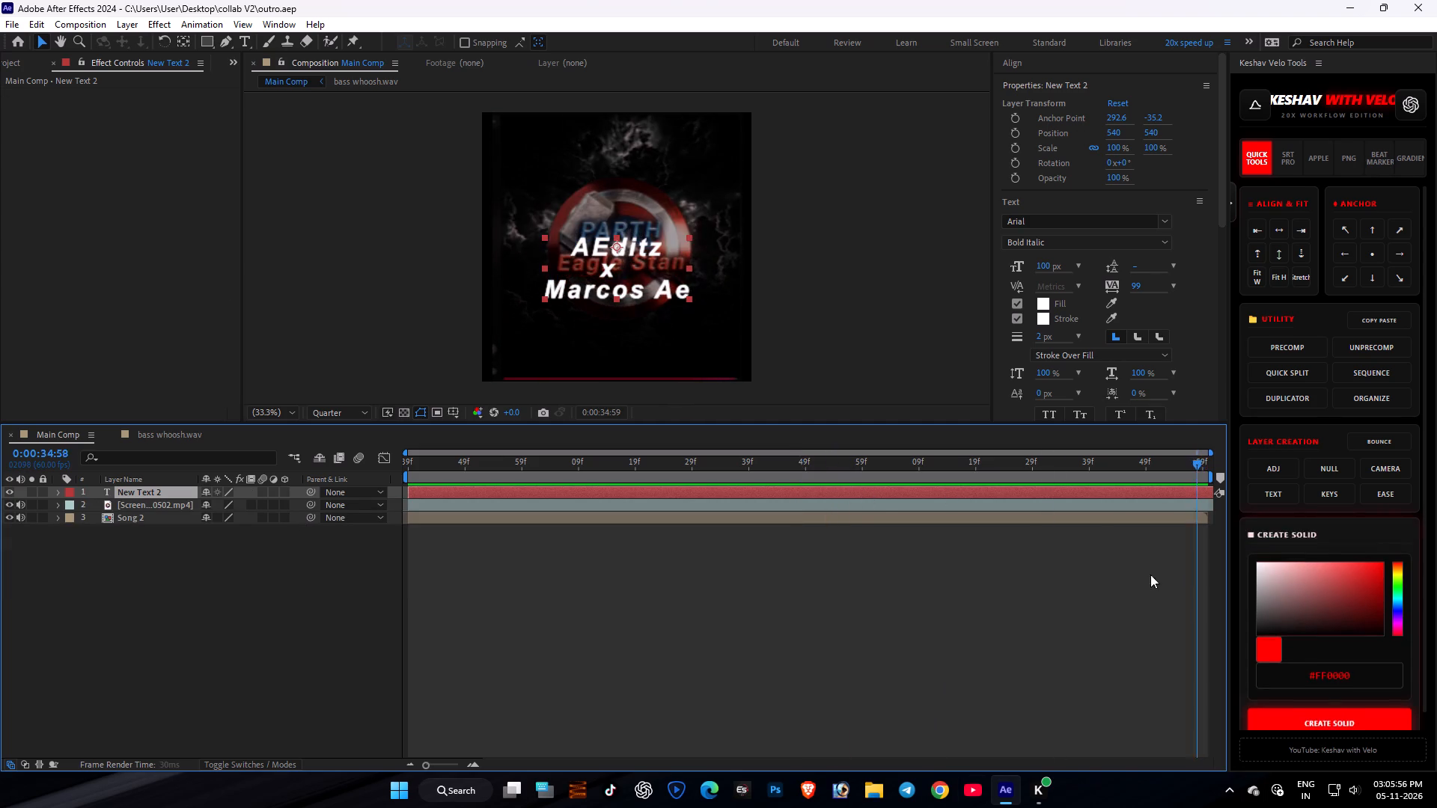
left_click_drag(1150, 575, 499, 631)
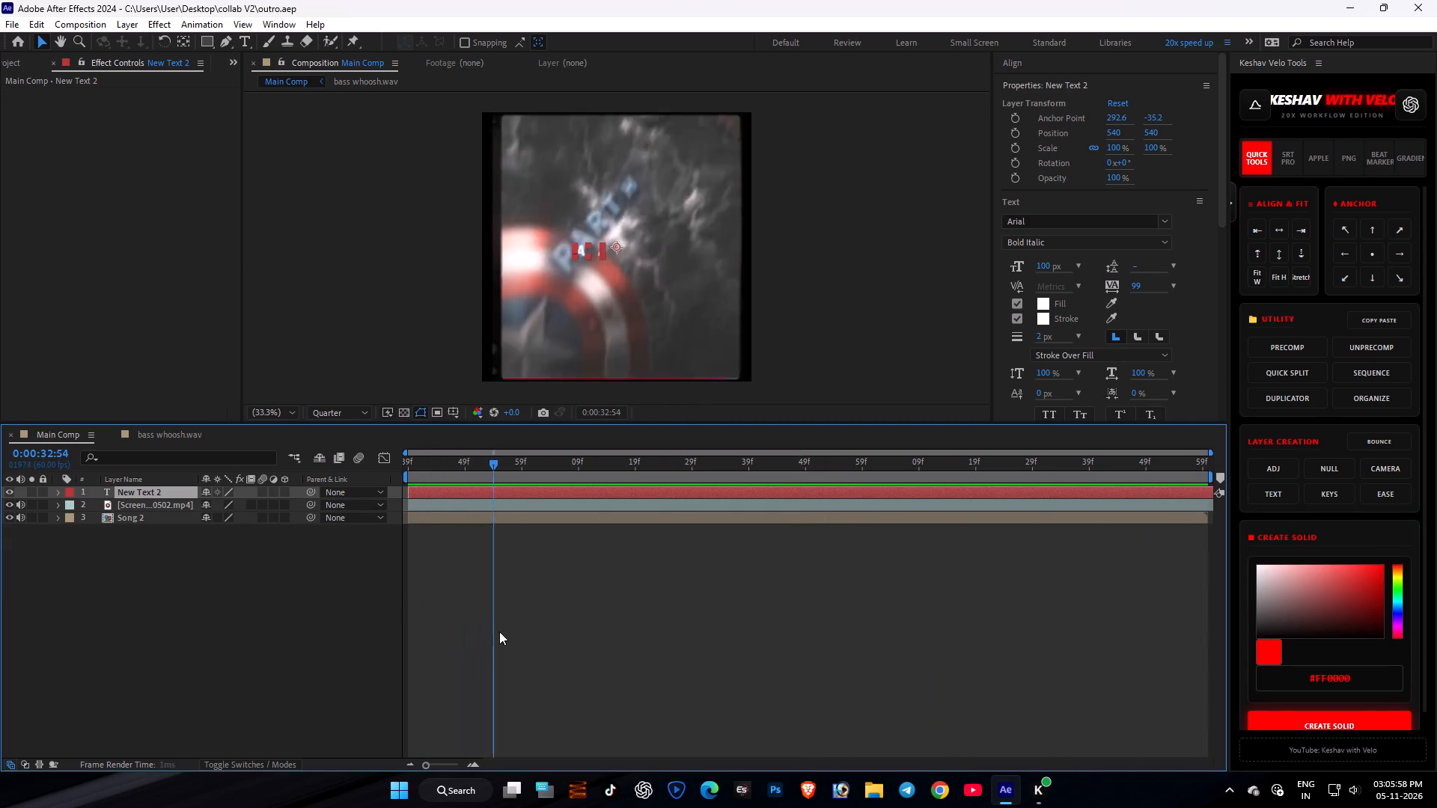
left_click_drag(499, 631, 610, 645)
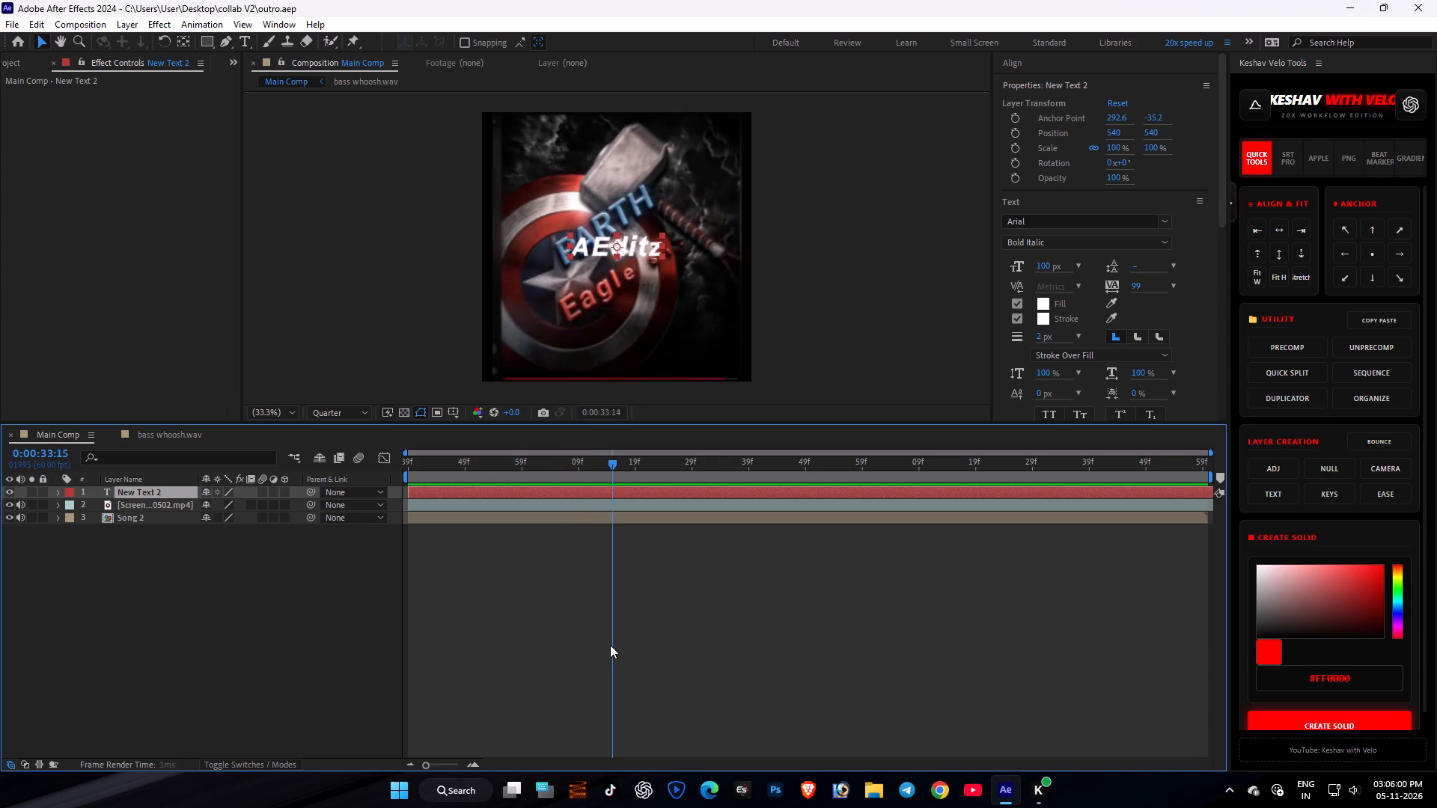
left_click_drag(610, 645, 454, 648)
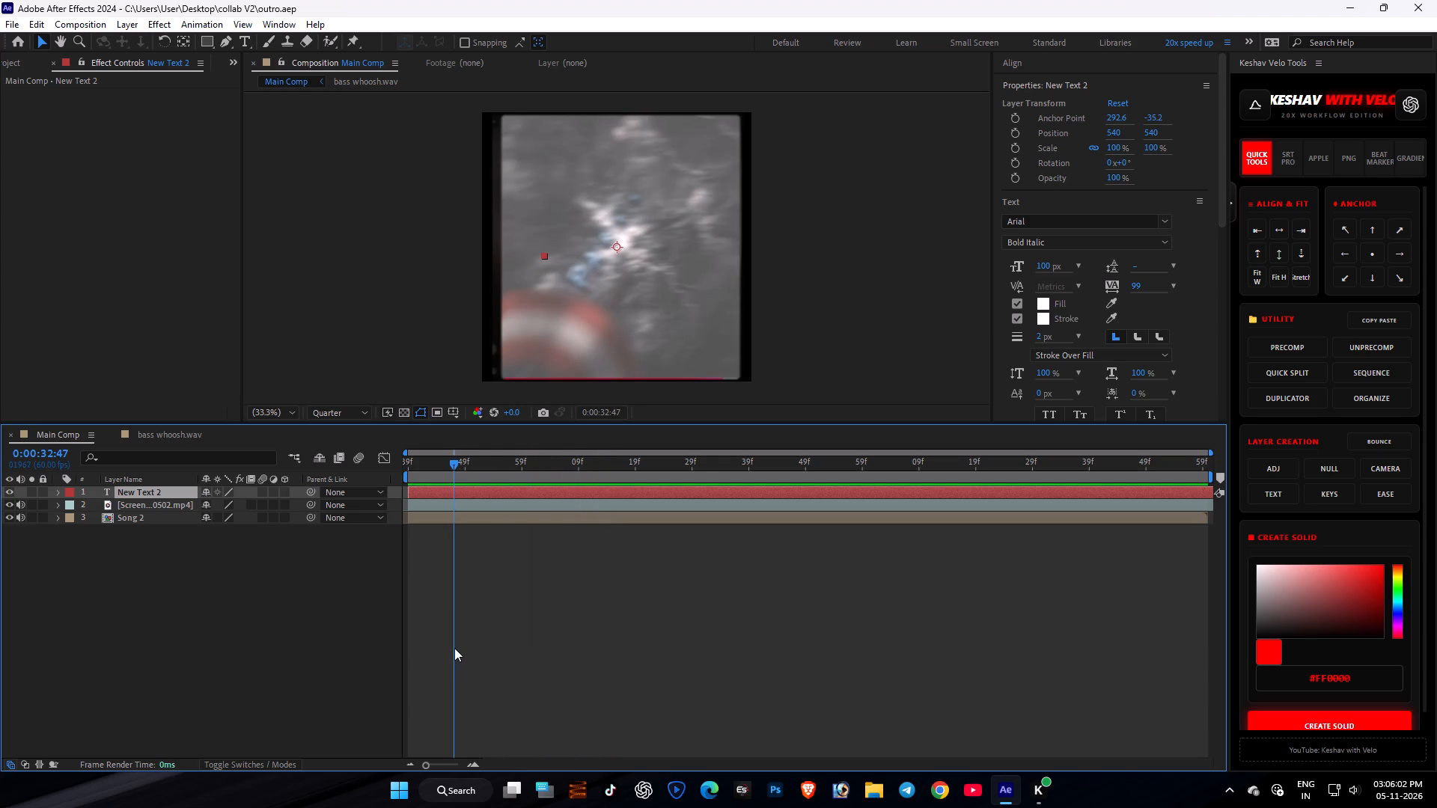
left_click_drag(454, 648, 516, 655)
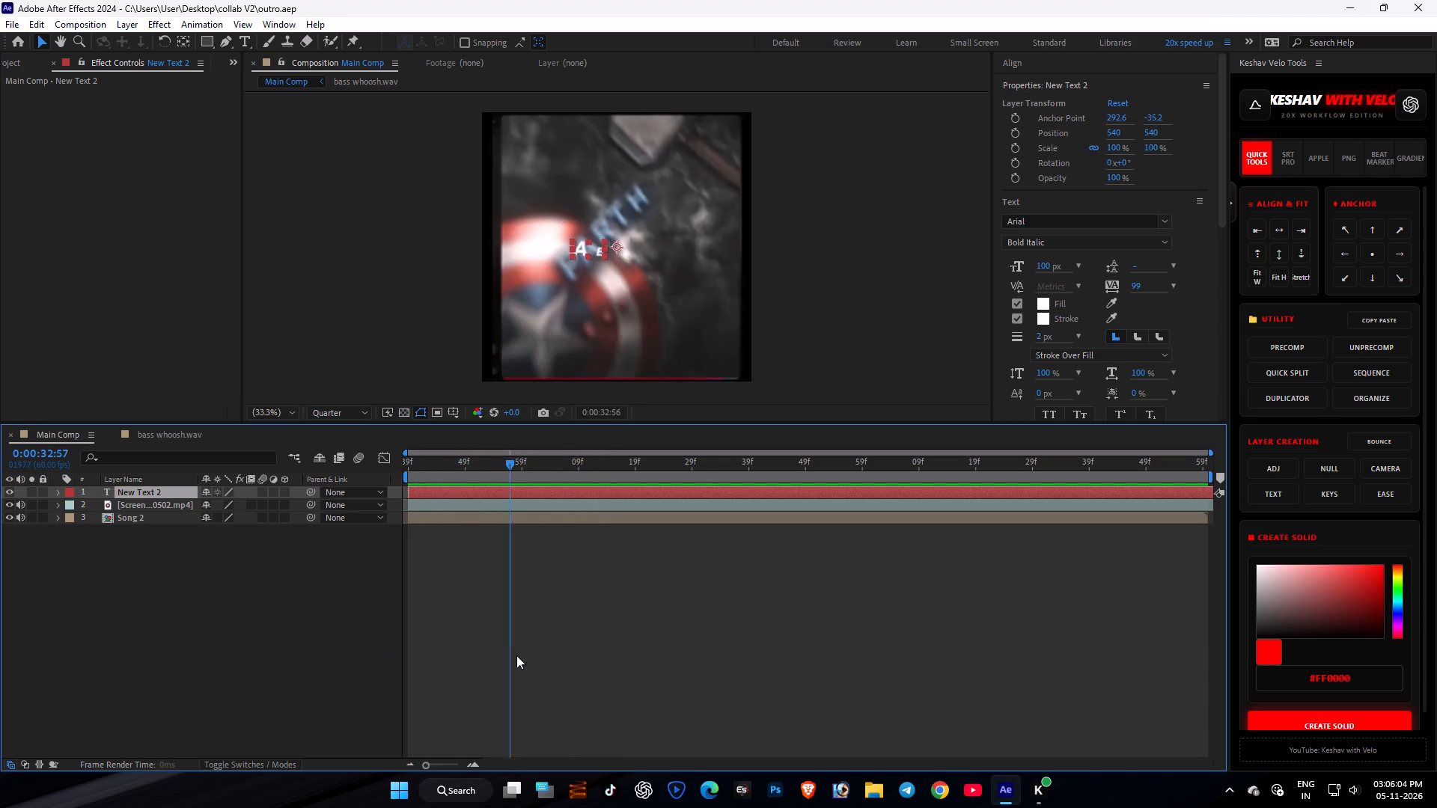
left_click_drag(516, 655, 695, 651)
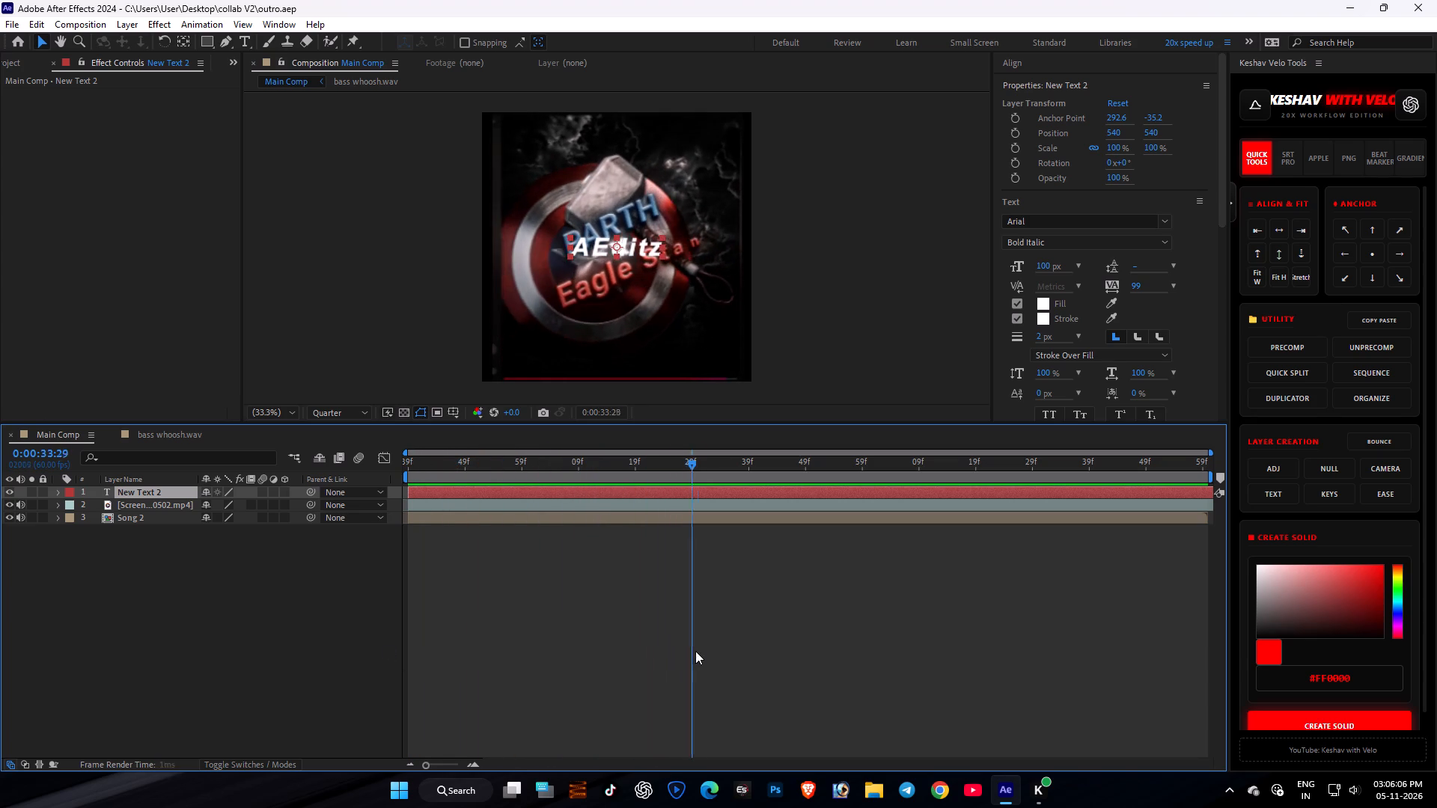
left_click_drag(695, 651, 475, 655)
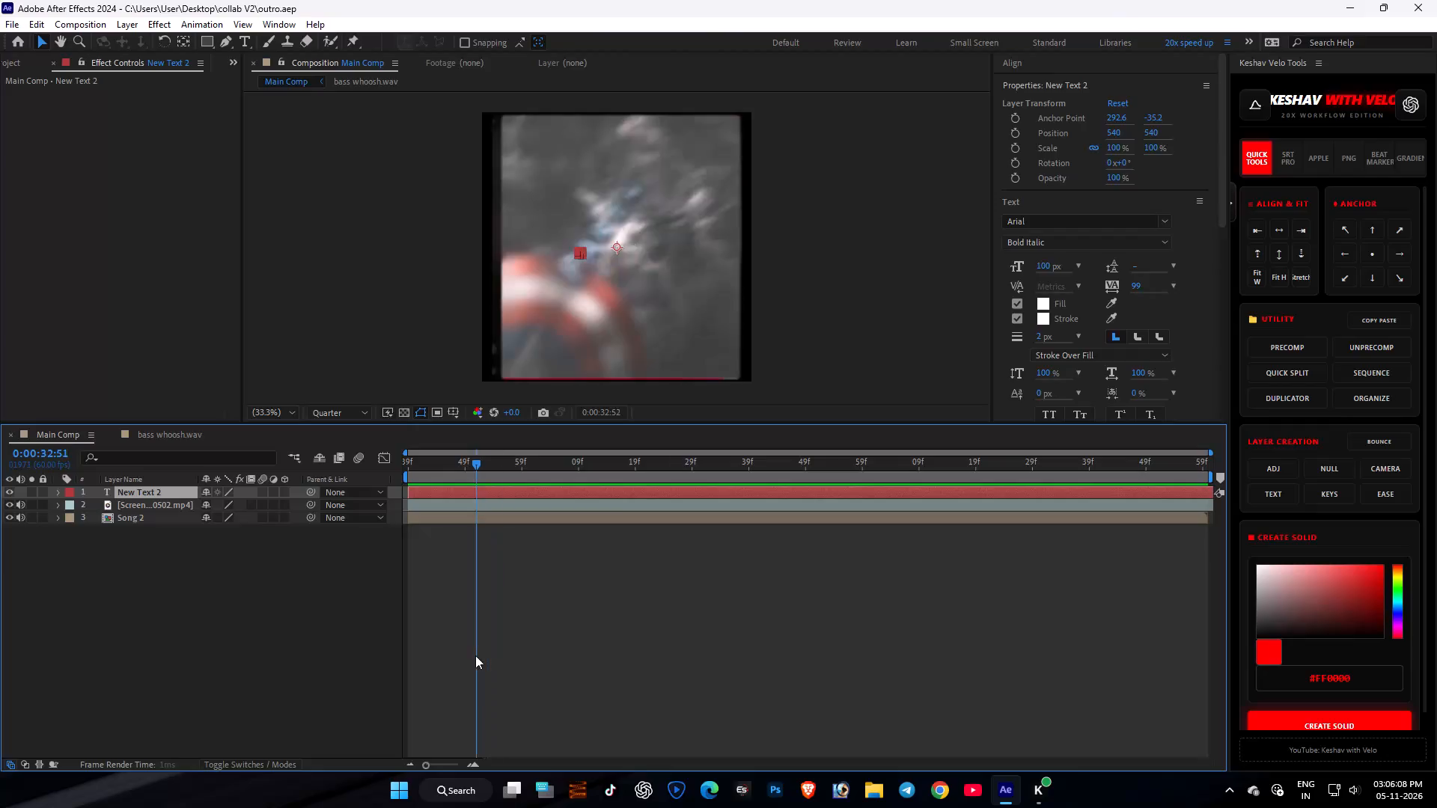
left_click_drag(475, 655, 857, 686)
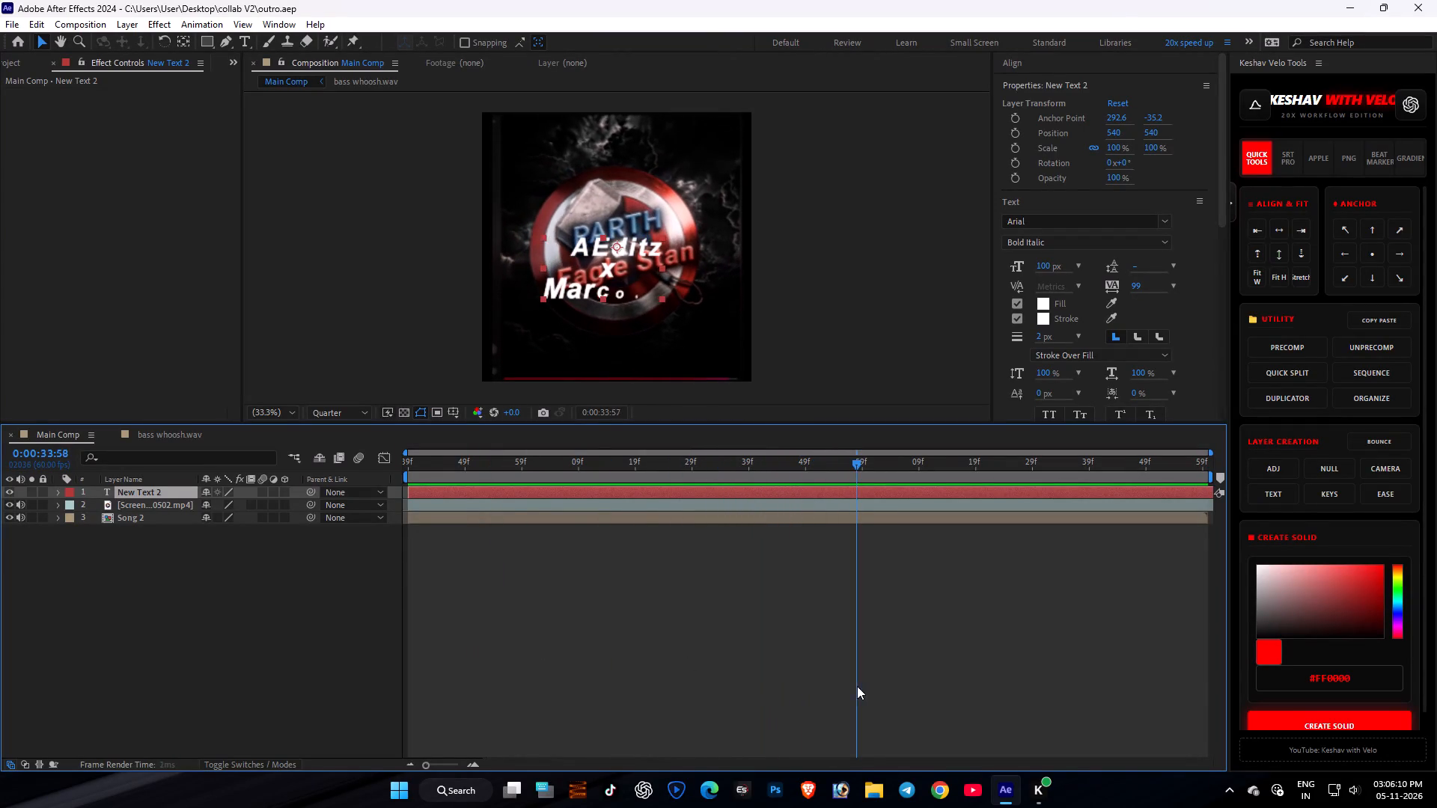
left_click_drag(857, 686, 685, 687)
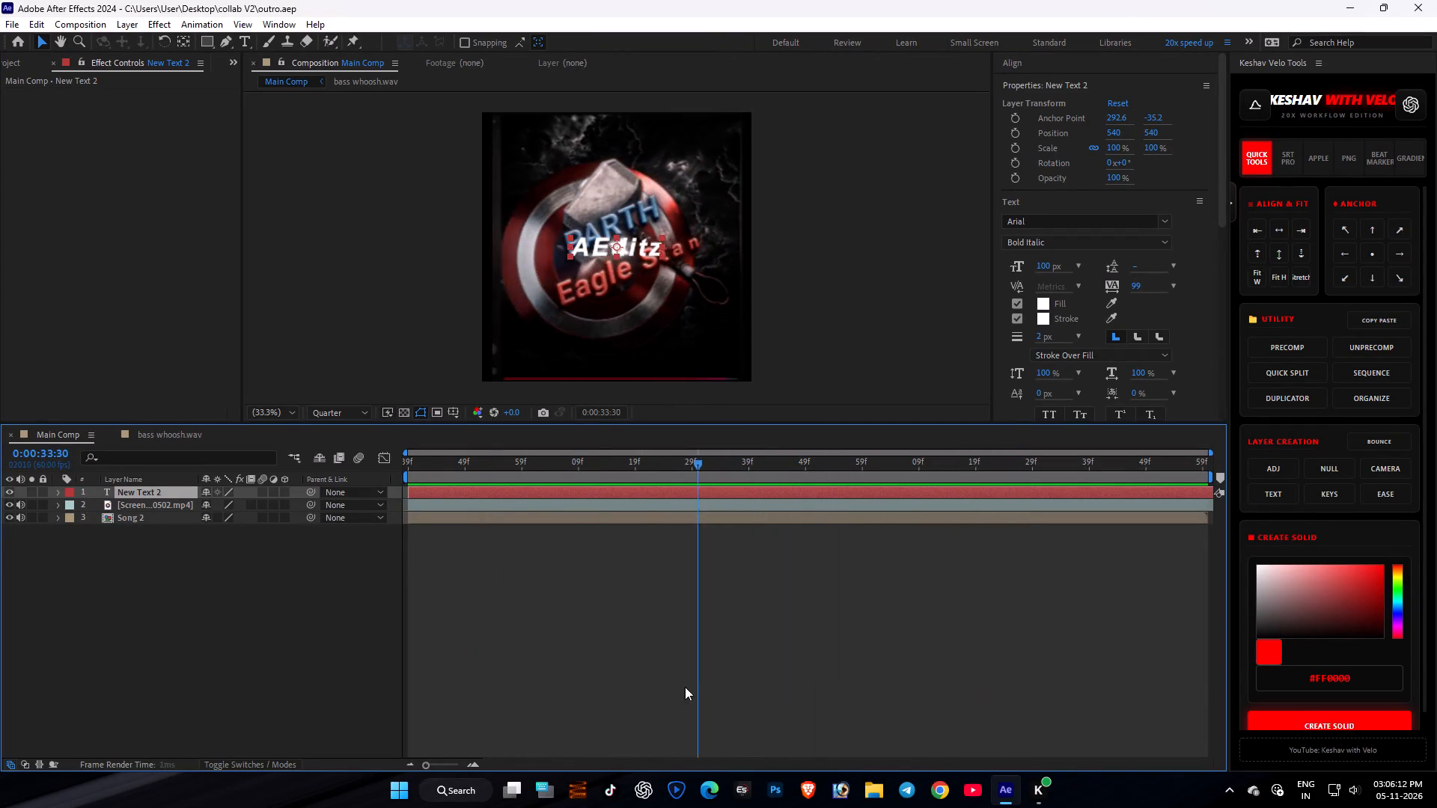
left_click_drag(685, 687, 815, 684)
Shift the title layer about 18 frames earlier in Main Comp and scrub through the reveal against the reference.
left_click_drag(827, 494, 692, 498)
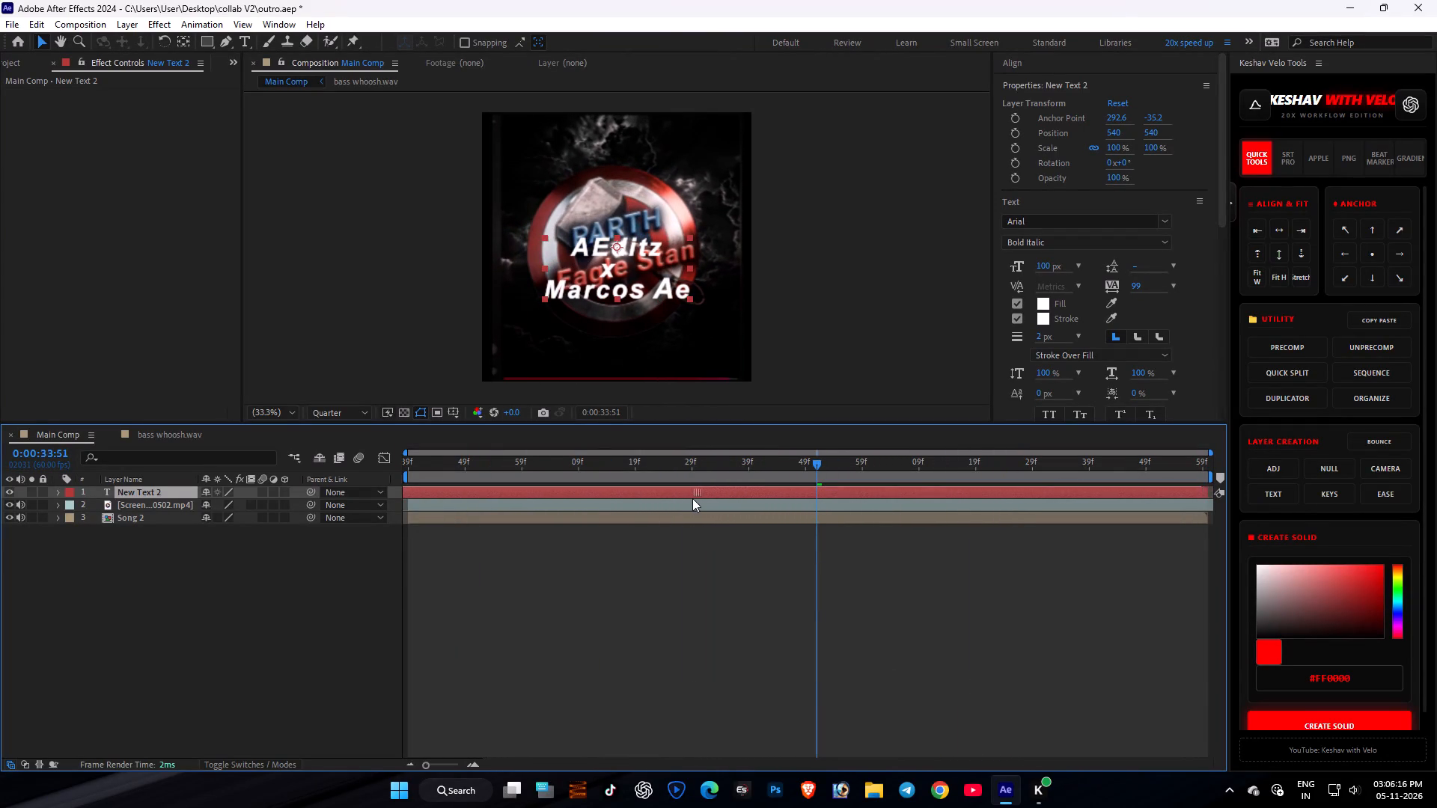
left_click_drag(692, 498, 723, 498)
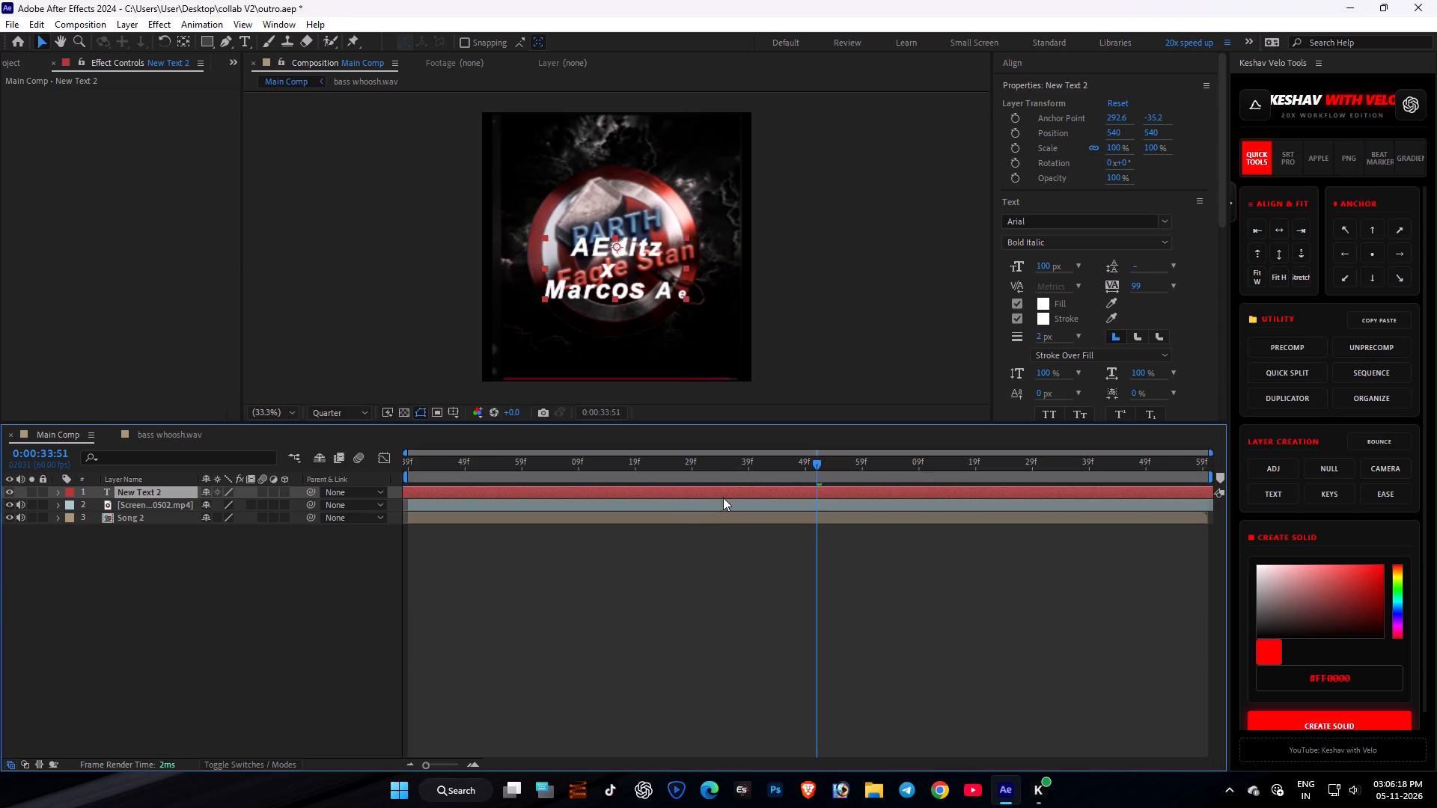
left_click_drag(696, 471, 651, 539)
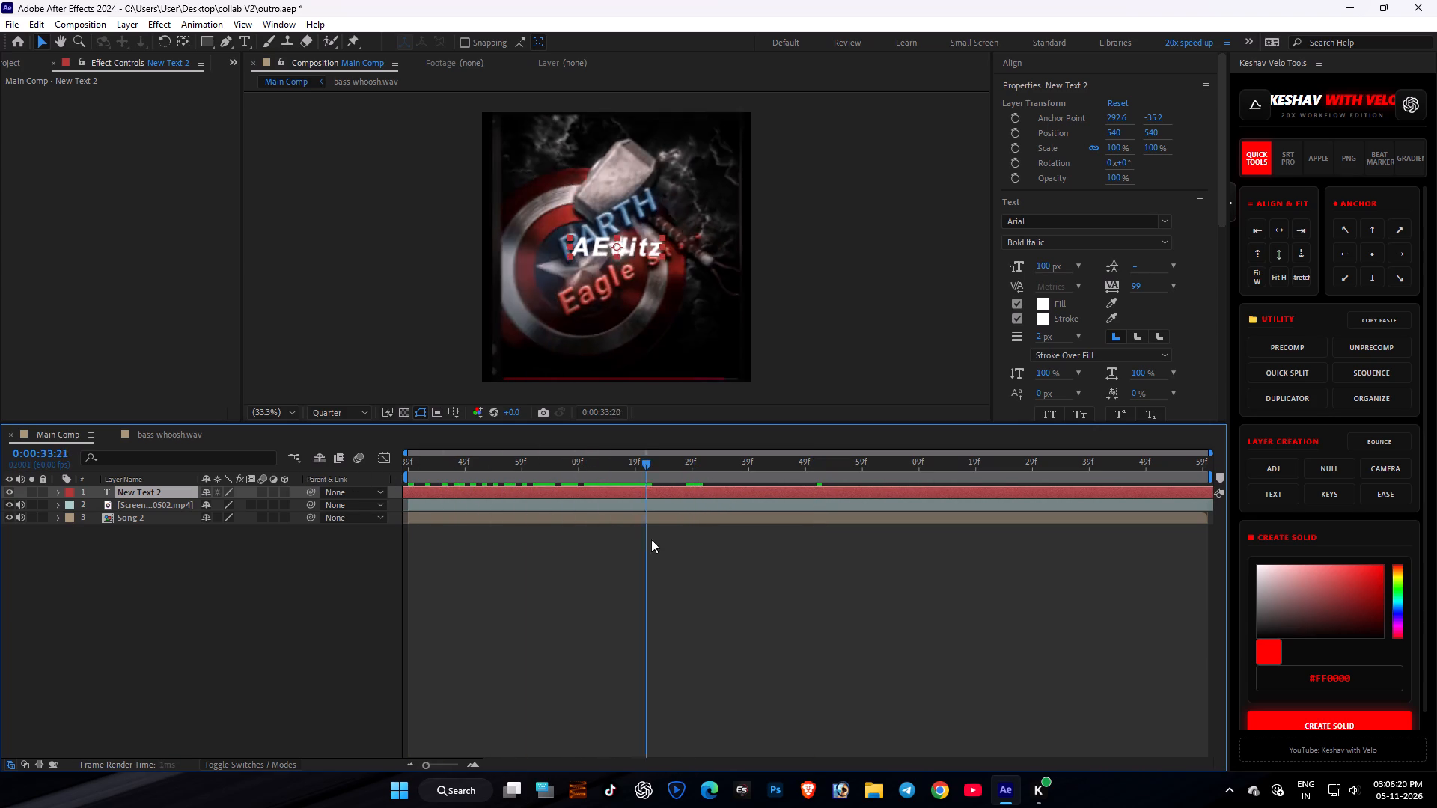
left_click_drag(651, 539, 662, 568)
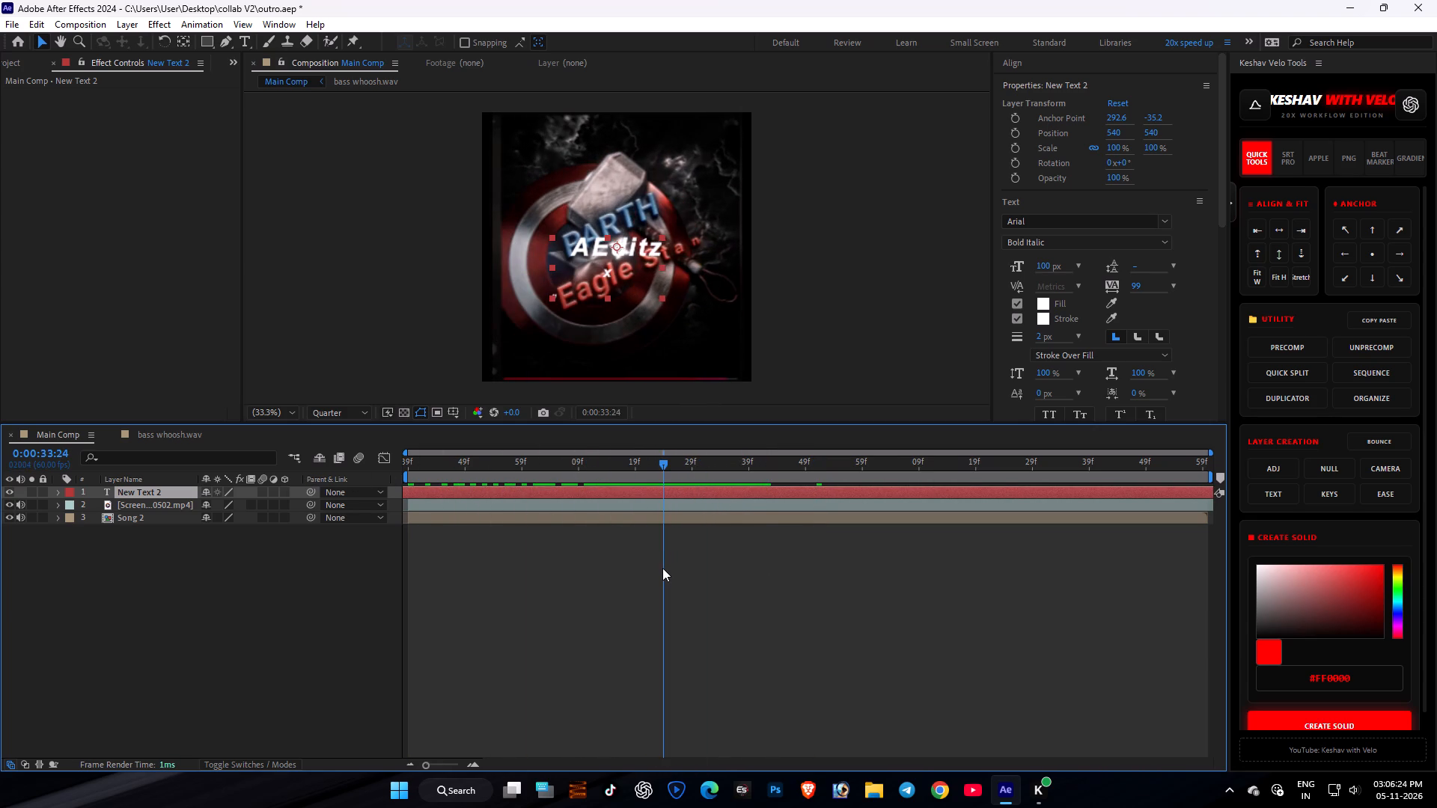
left_click_drag(662, 568, 659, 563)
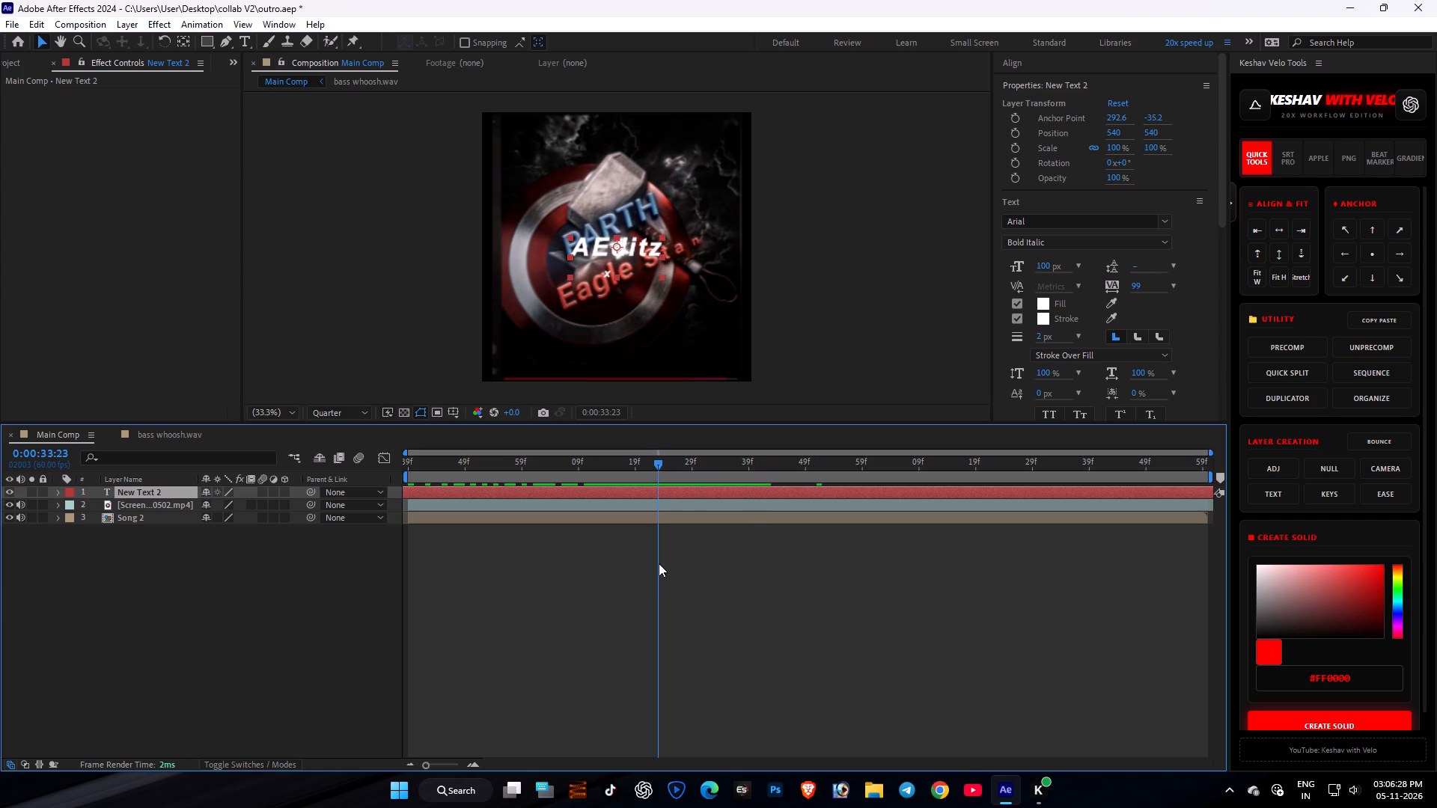
left_click_drag(659, 563, 222, 613)
left_click(756, 652)
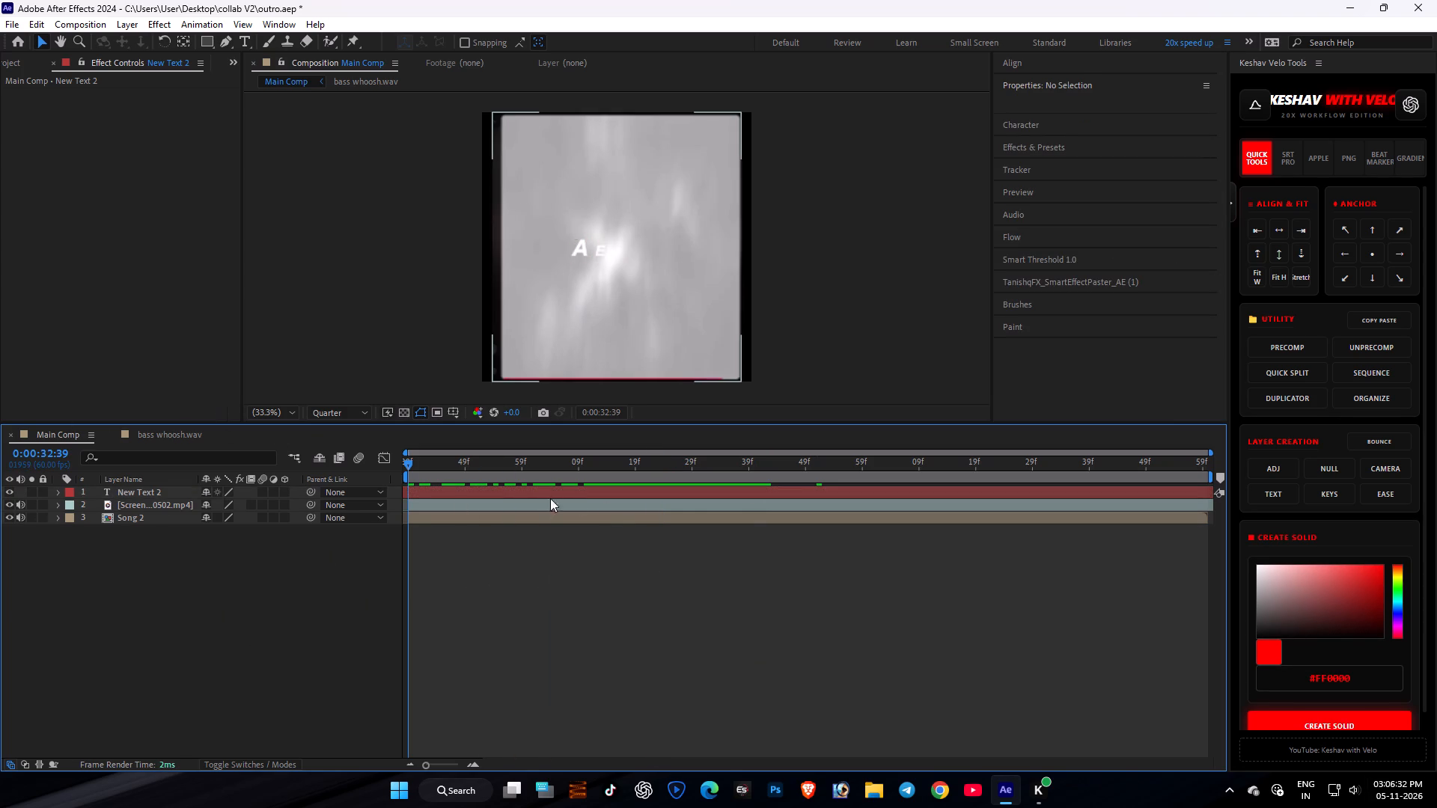
left_click_drag(475, 471, 658, 498)
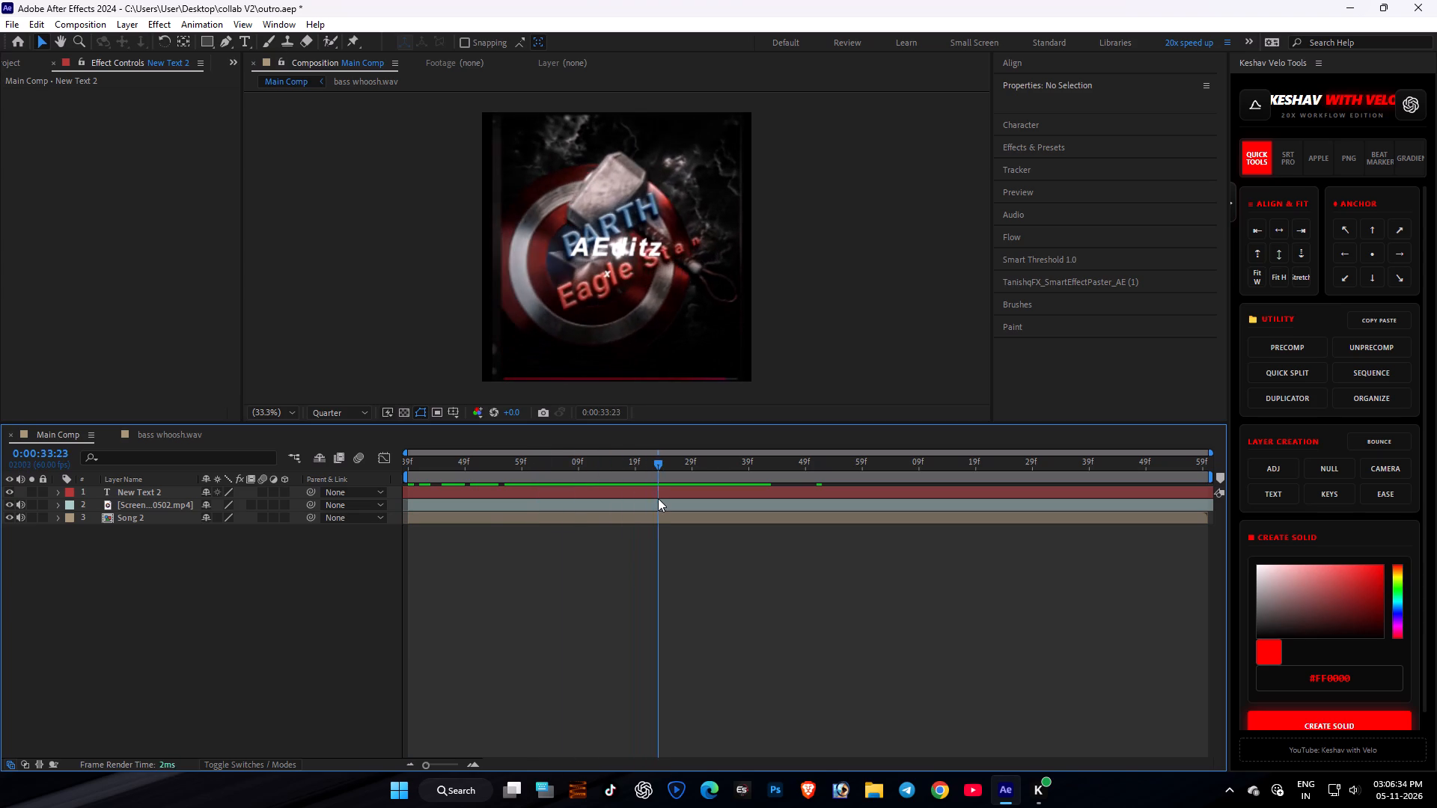
left_click_drag(658, 498, 332, 503)
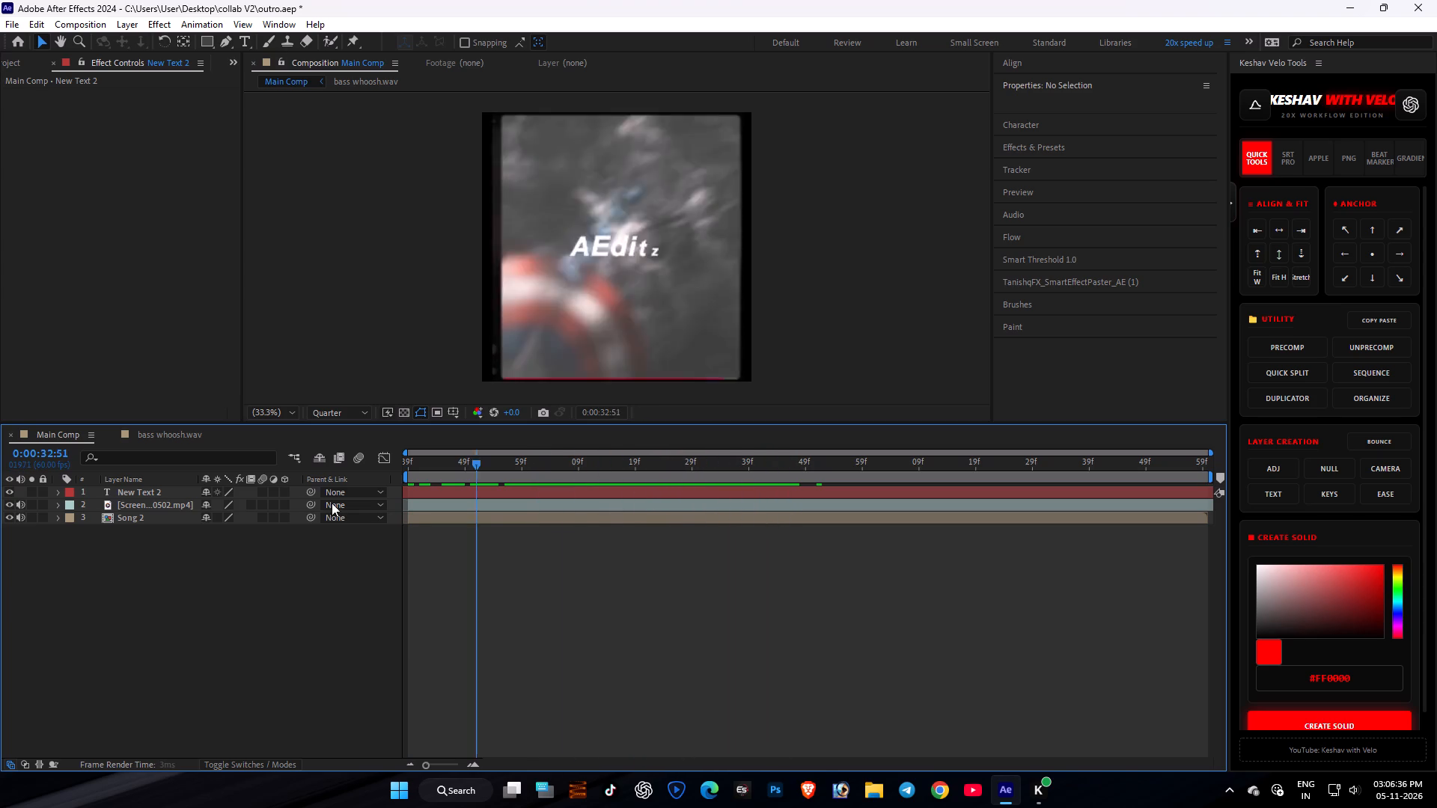
left_click_drag(332, 503, 106, 507)
Hide and mute the screen-recording reference layer, and scrub the title alone to about 0:00:34:04.
left_click(9, 505)
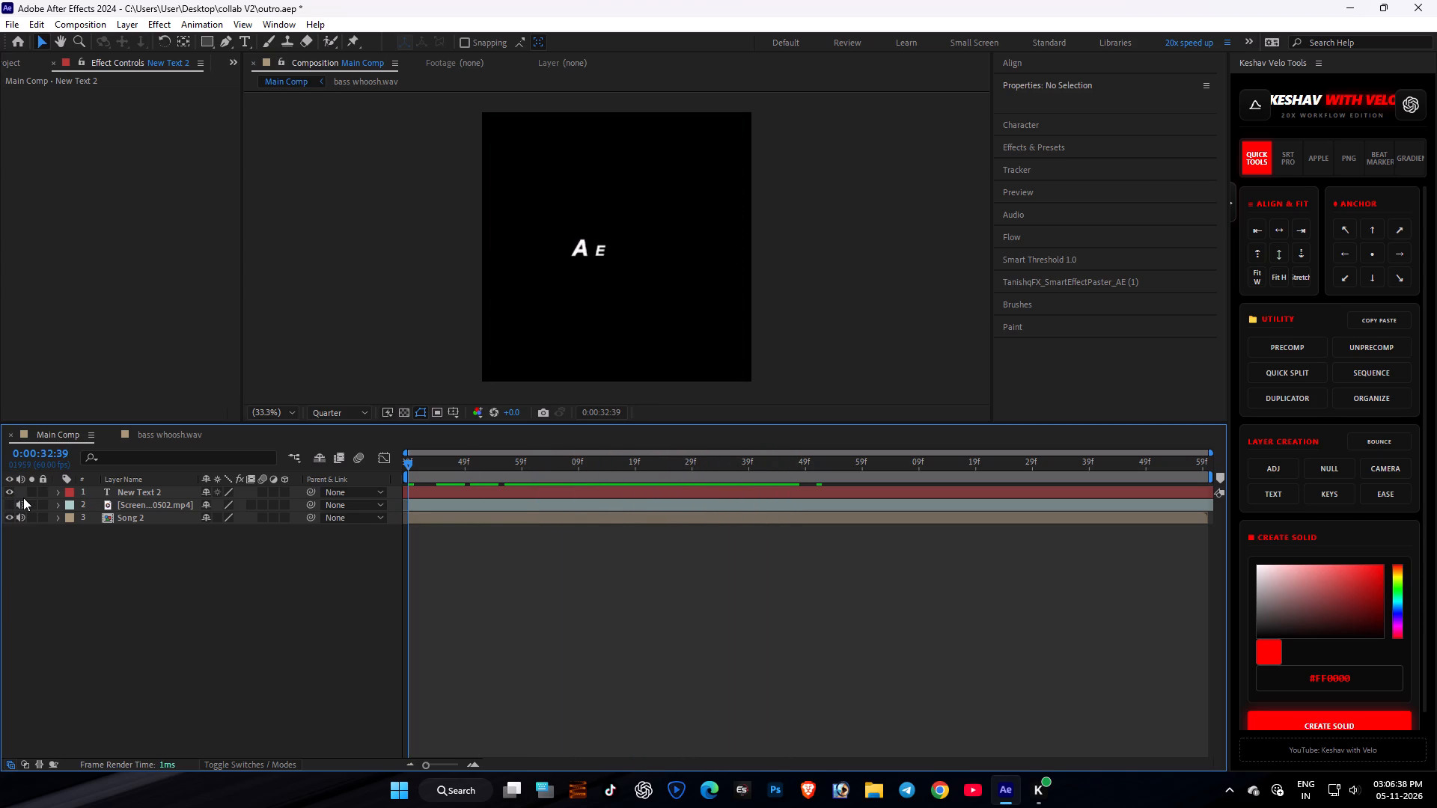
left_click(22, 502)
left_click(703, 588)
left_click_drag(501, 473, 892, 514)
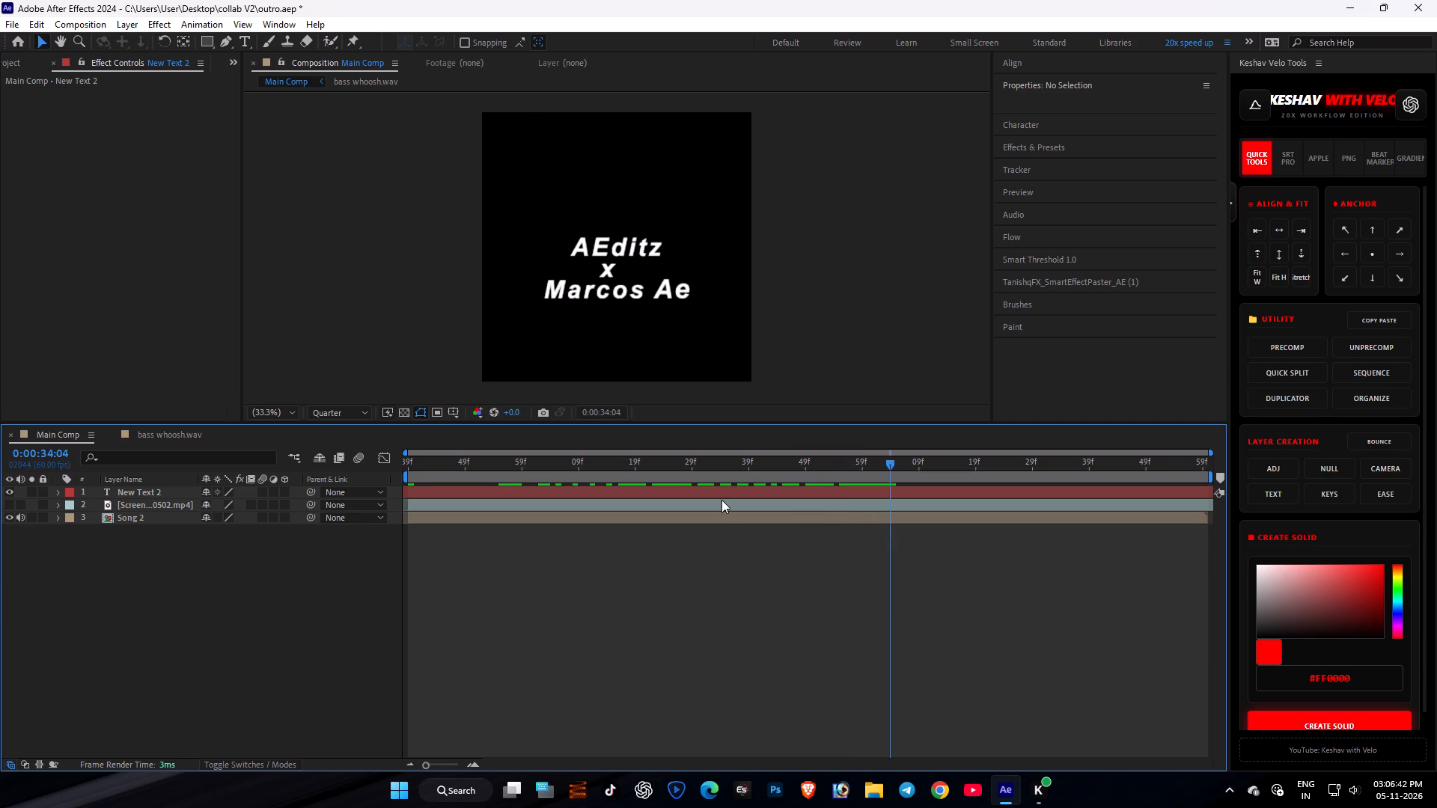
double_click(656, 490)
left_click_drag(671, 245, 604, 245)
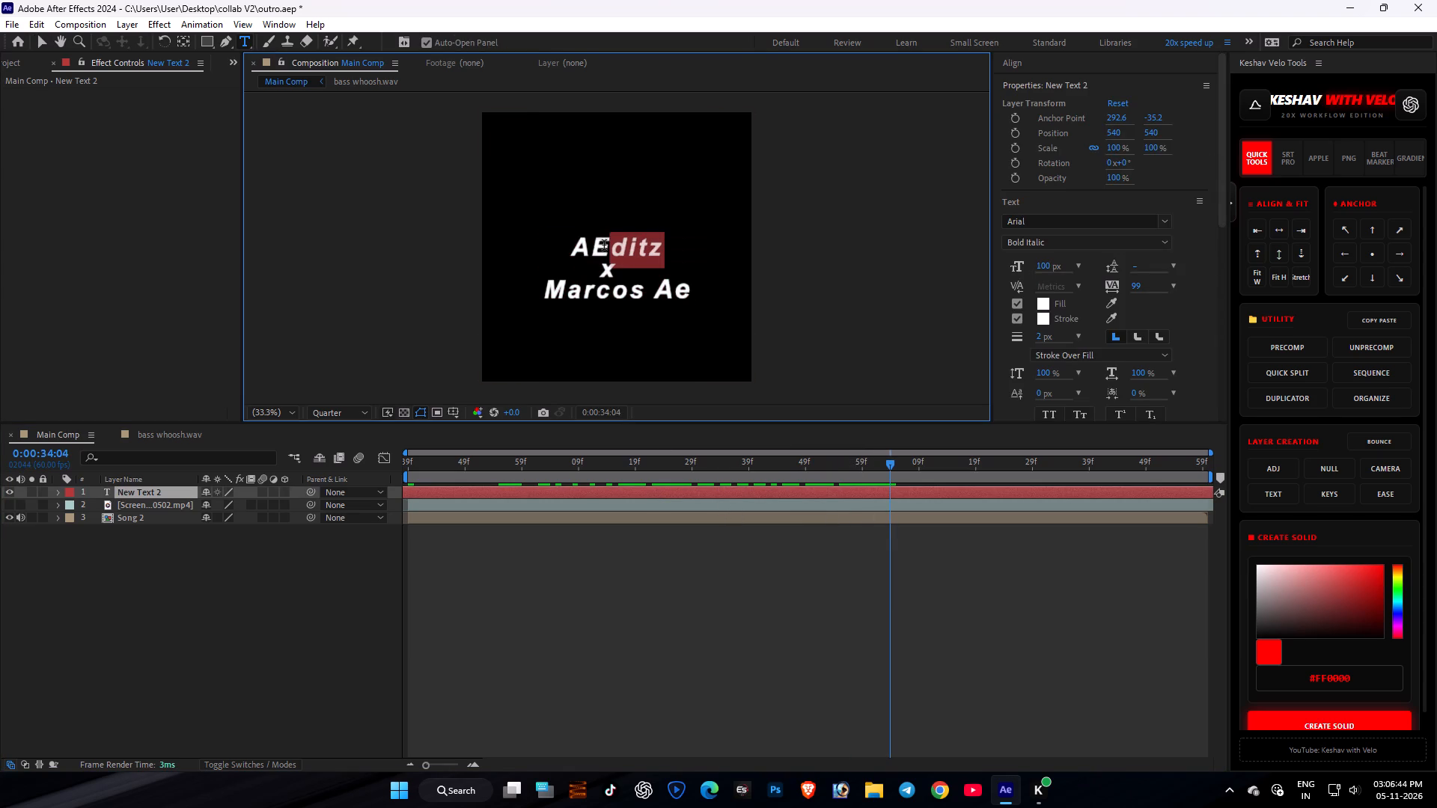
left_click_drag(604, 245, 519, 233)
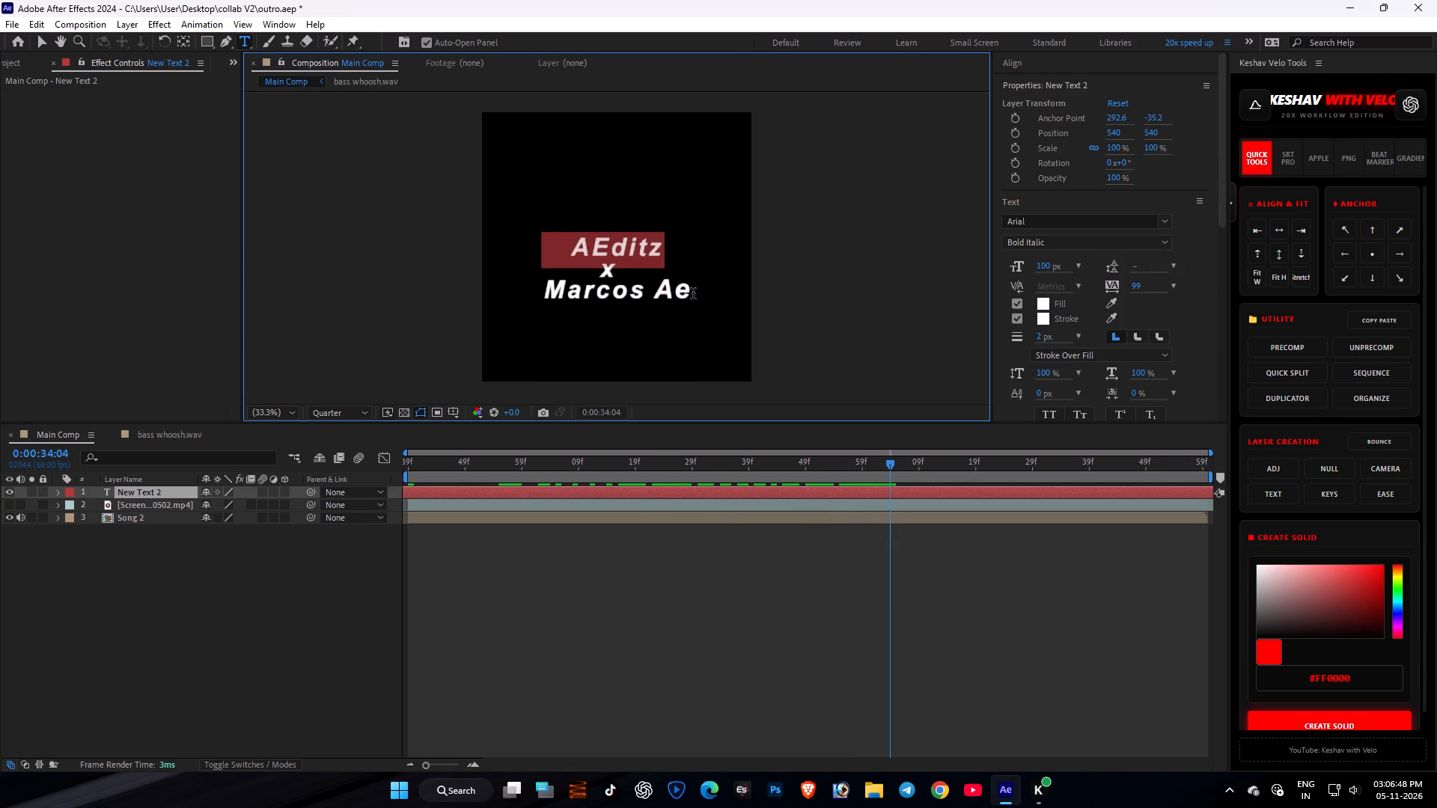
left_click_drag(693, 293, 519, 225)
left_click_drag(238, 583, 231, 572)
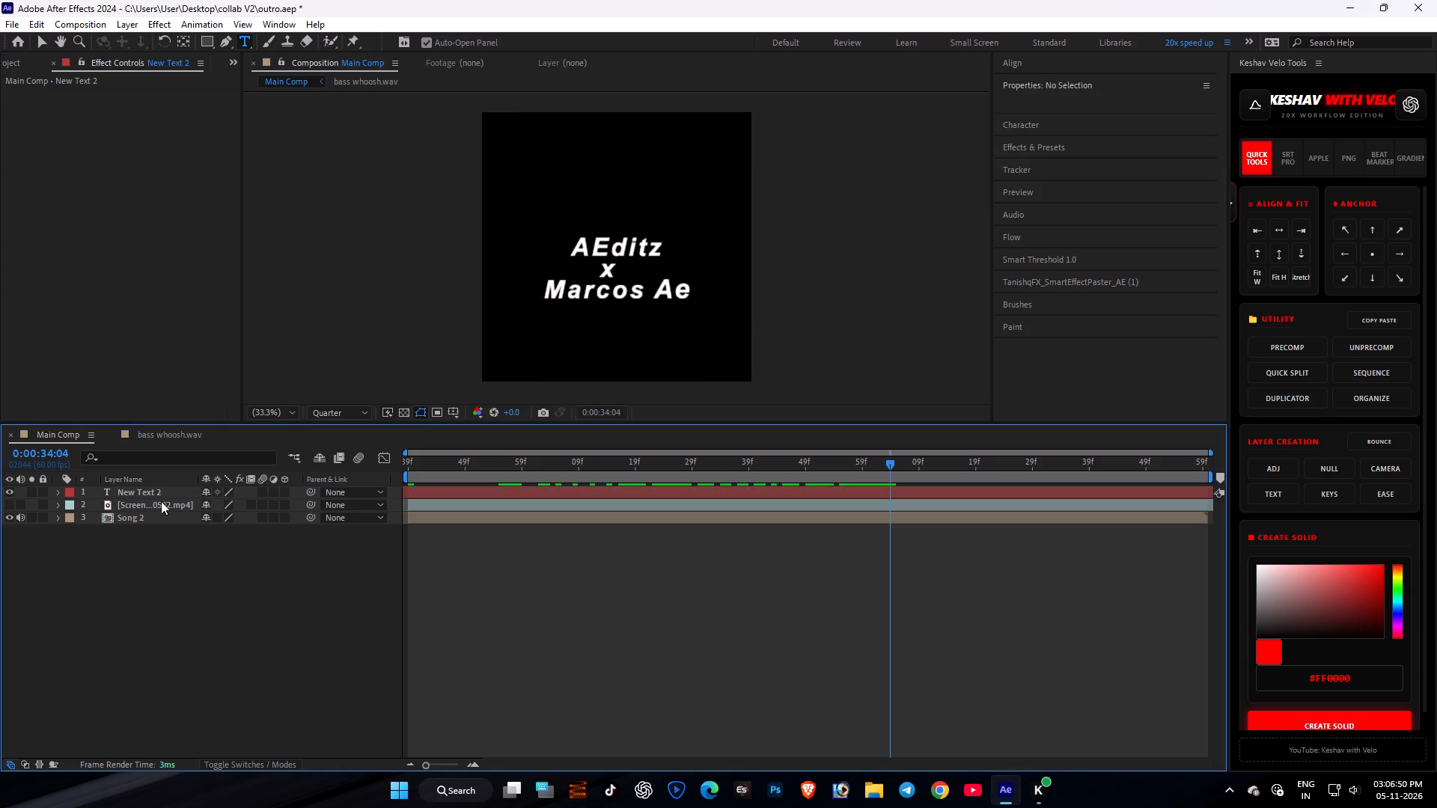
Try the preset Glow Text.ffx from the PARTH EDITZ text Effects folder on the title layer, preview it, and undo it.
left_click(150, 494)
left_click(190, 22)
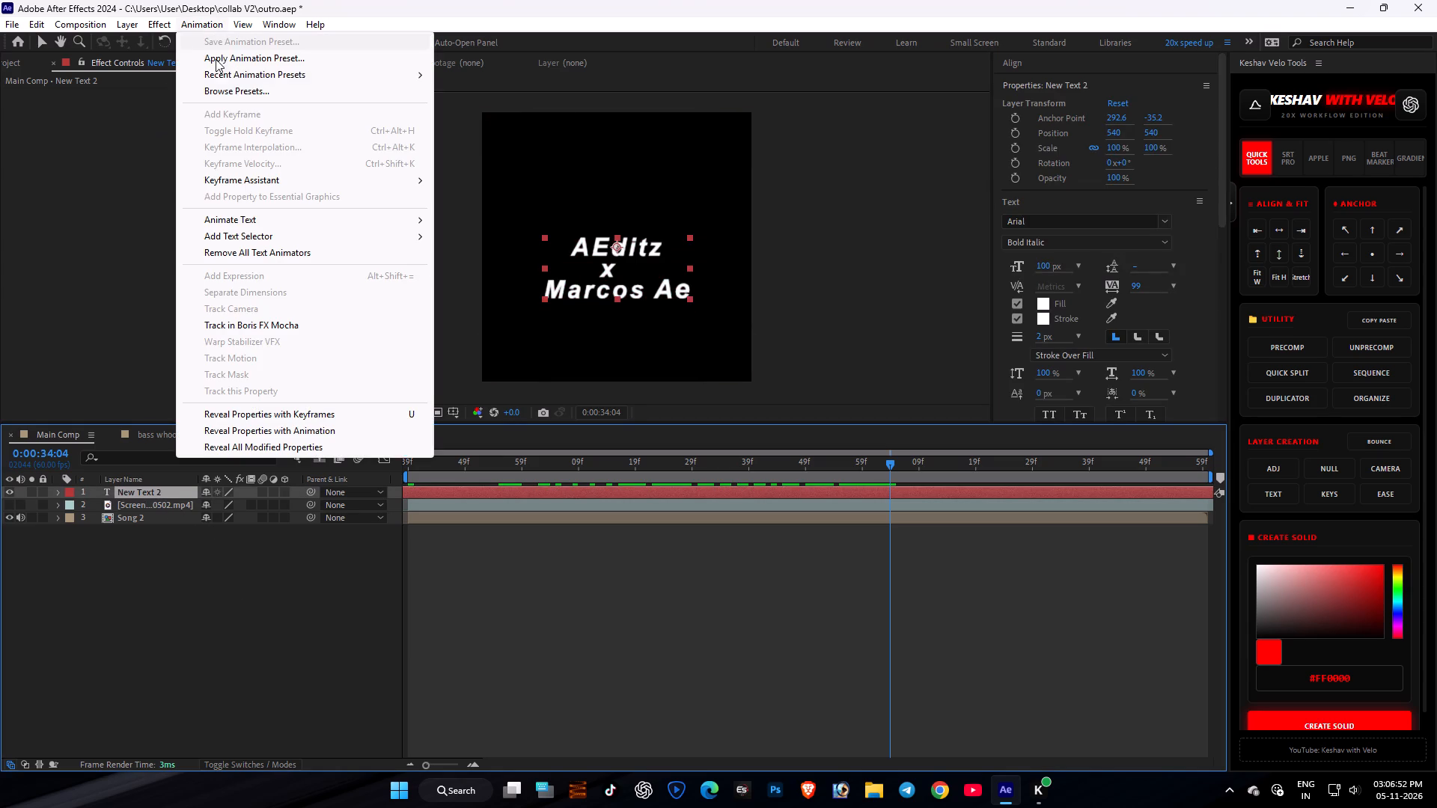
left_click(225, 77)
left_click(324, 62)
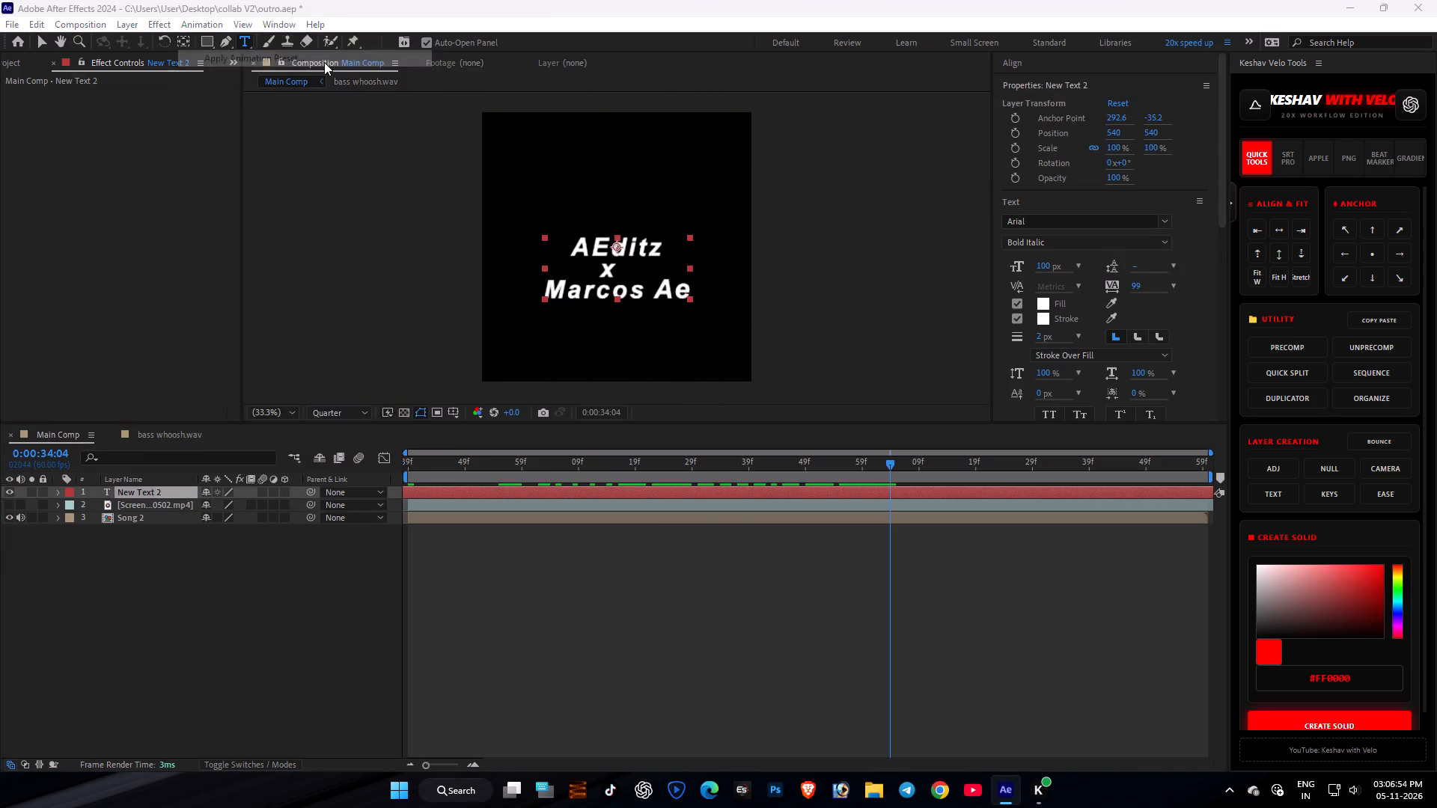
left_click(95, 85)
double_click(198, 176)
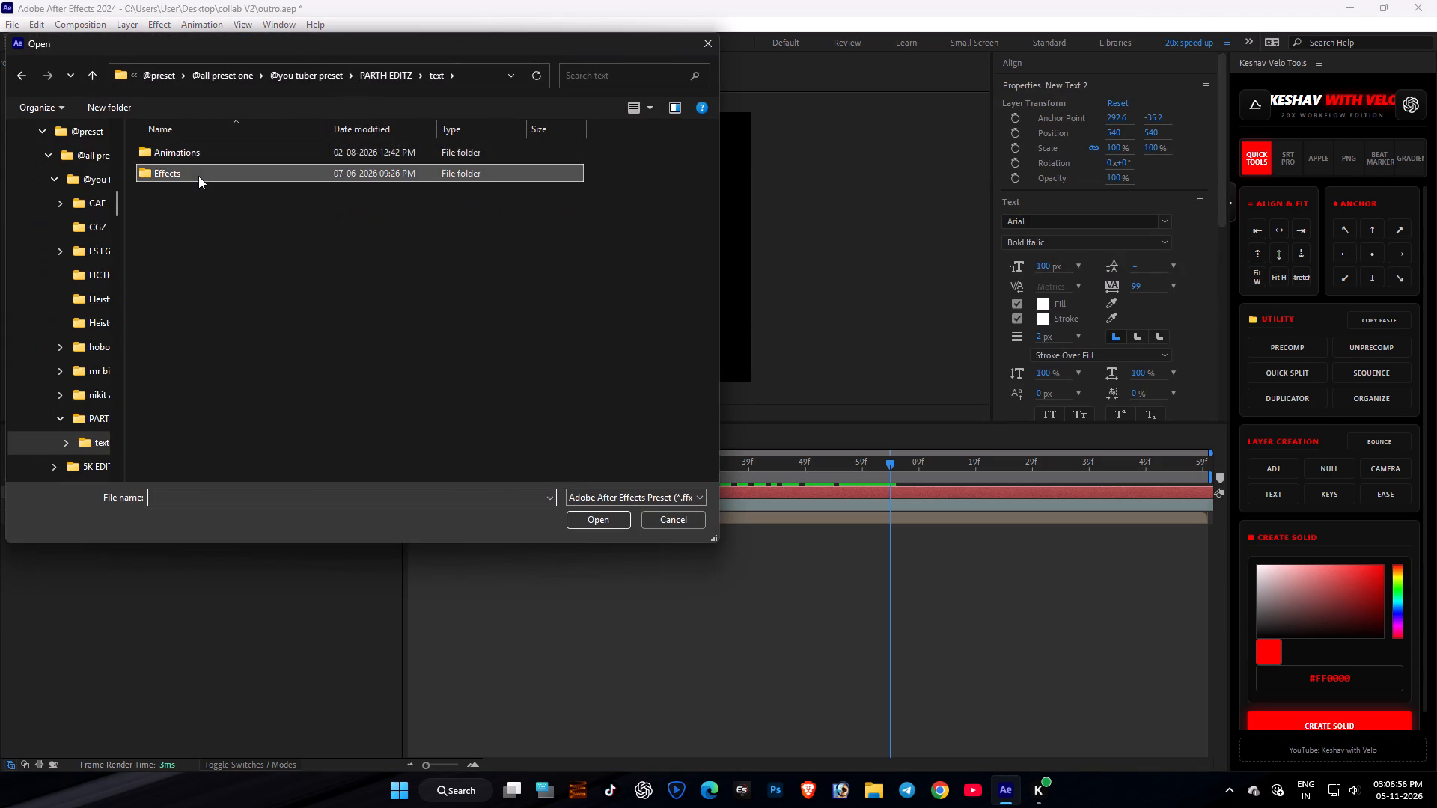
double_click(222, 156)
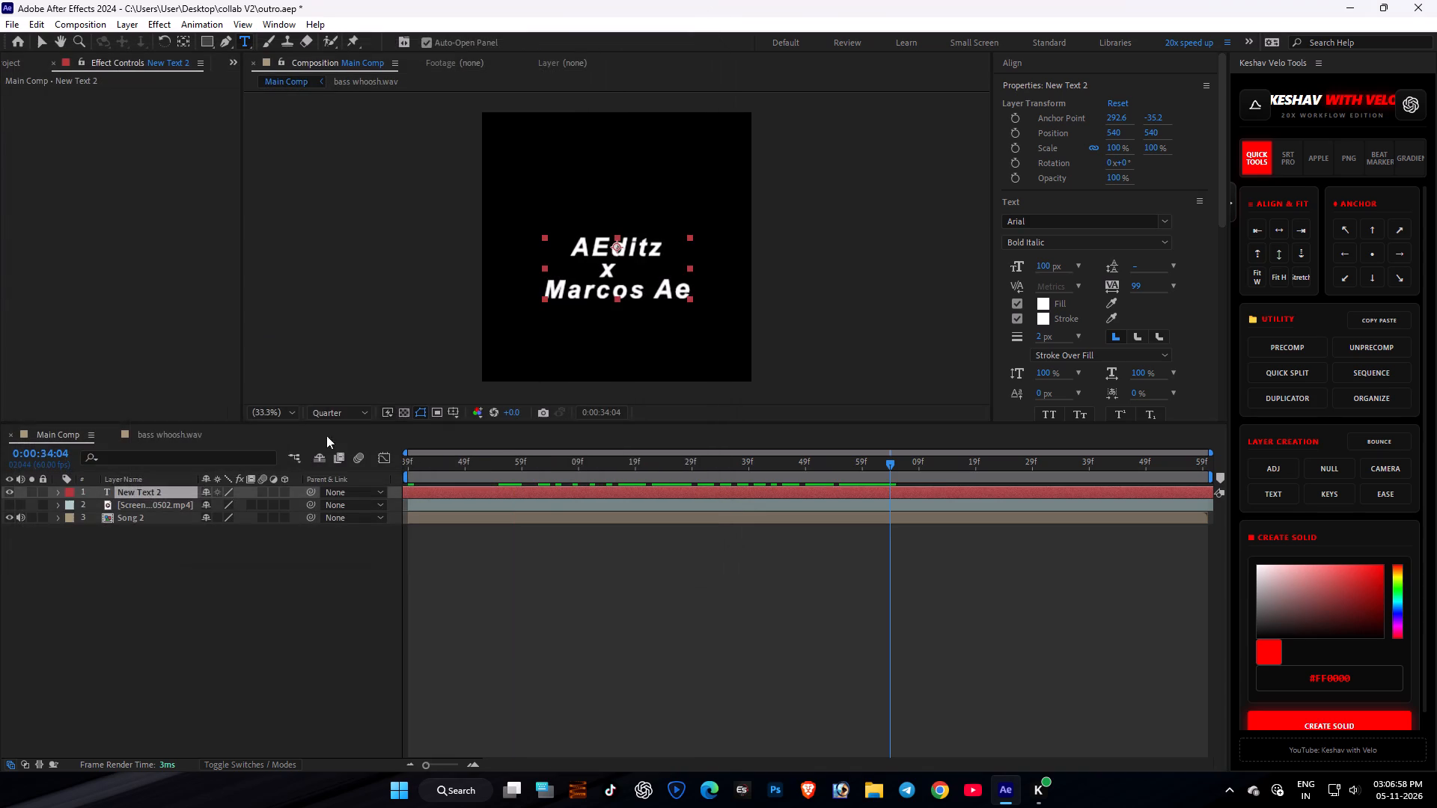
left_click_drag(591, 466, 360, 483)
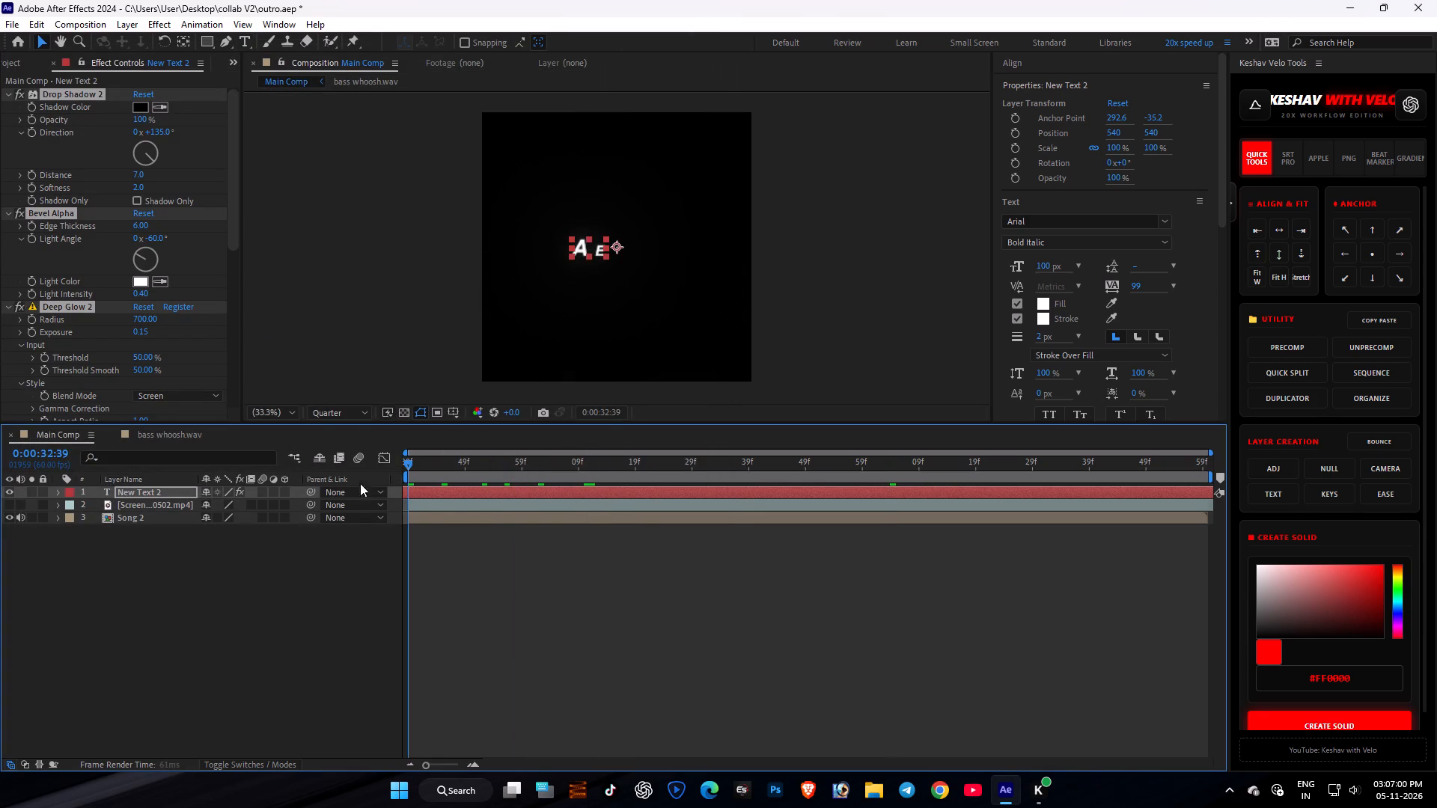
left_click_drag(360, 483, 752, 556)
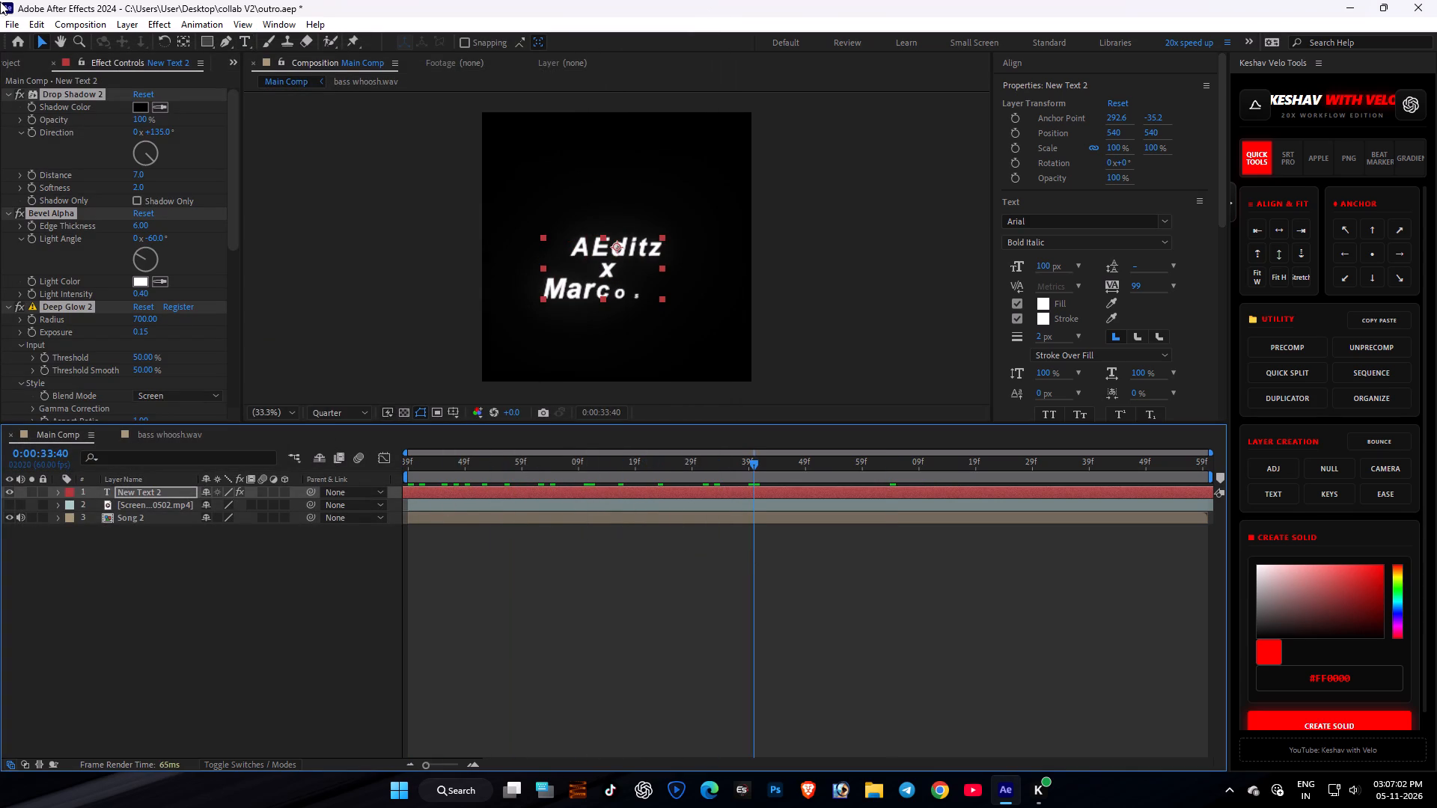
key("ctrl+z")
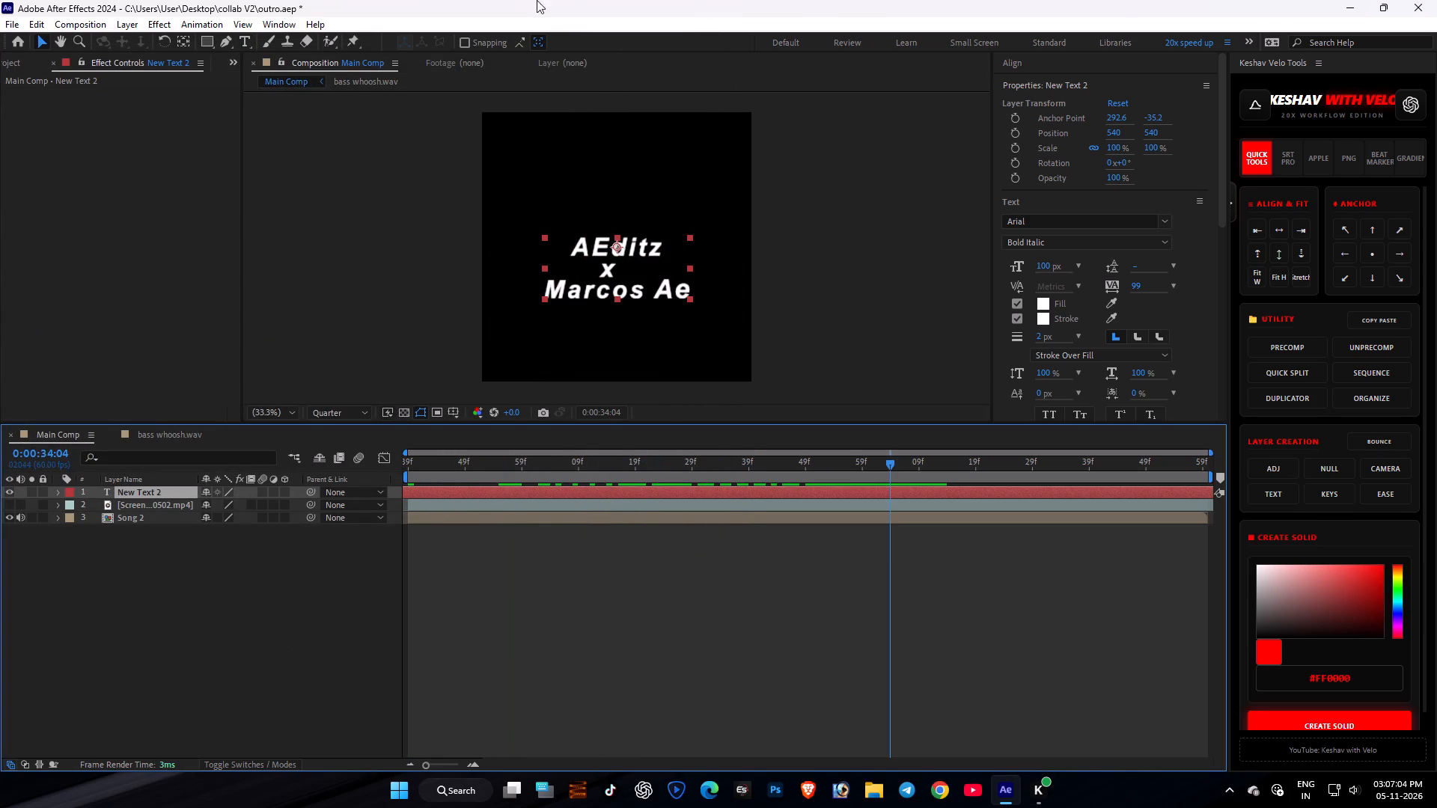
Apply the preset ES_DeepGlow_DropShadow (1).ffx from the ES EGALE STAN EStext folder to the title layer and deselect it.
left_click(198, 19)
left_click(234, 52)
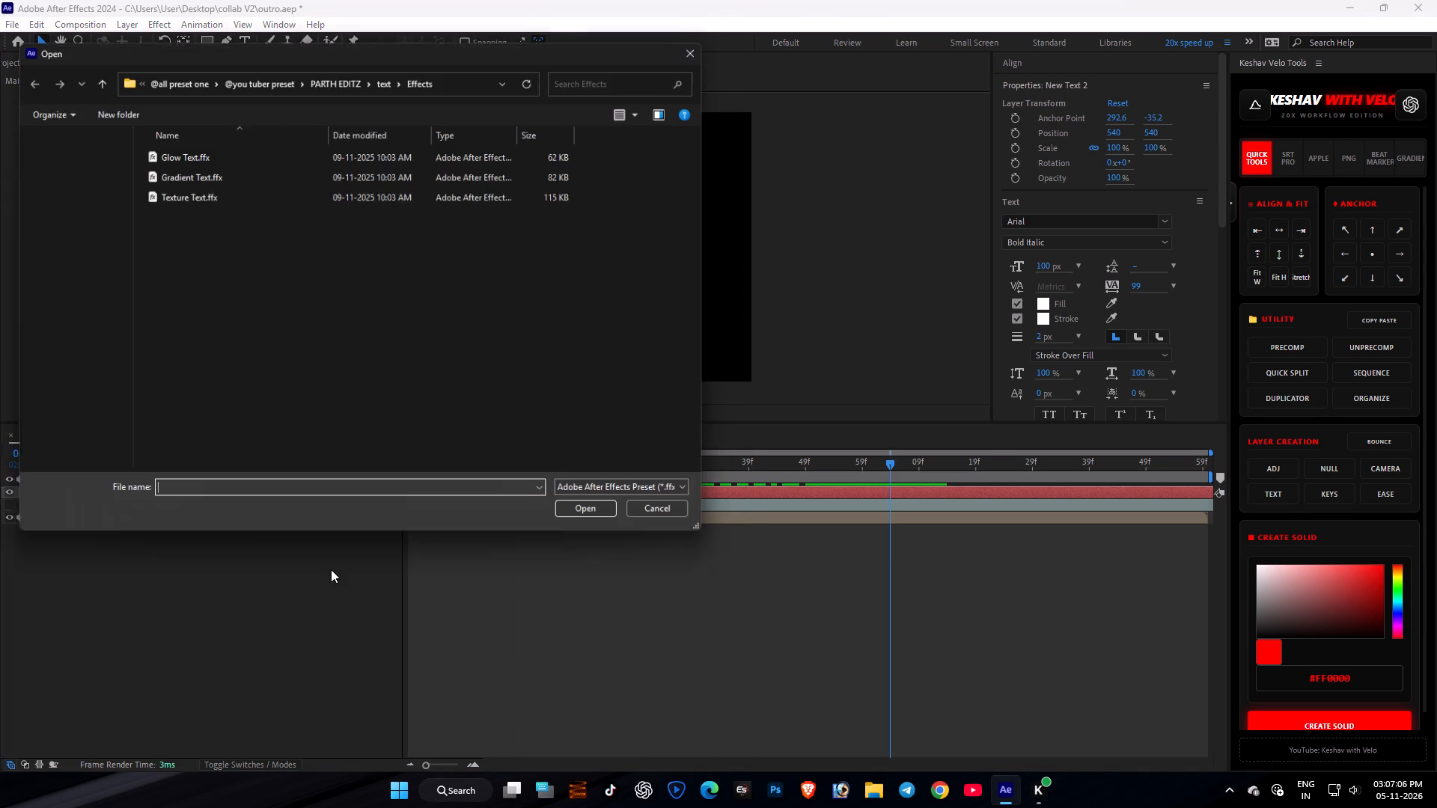
left_click(93, 78)
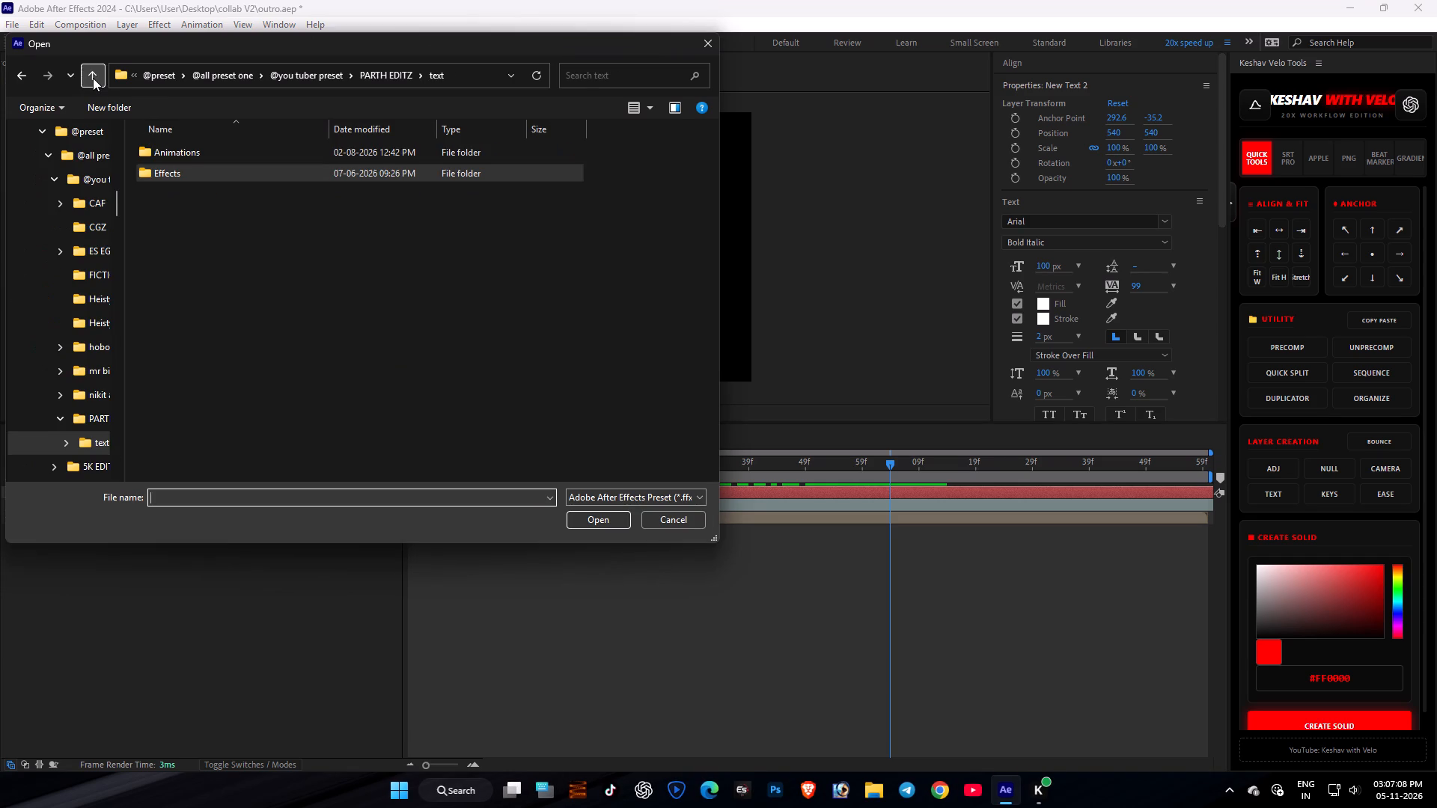
left_click(93, 78)
left_click(93, 78)
double_click(165, 195)
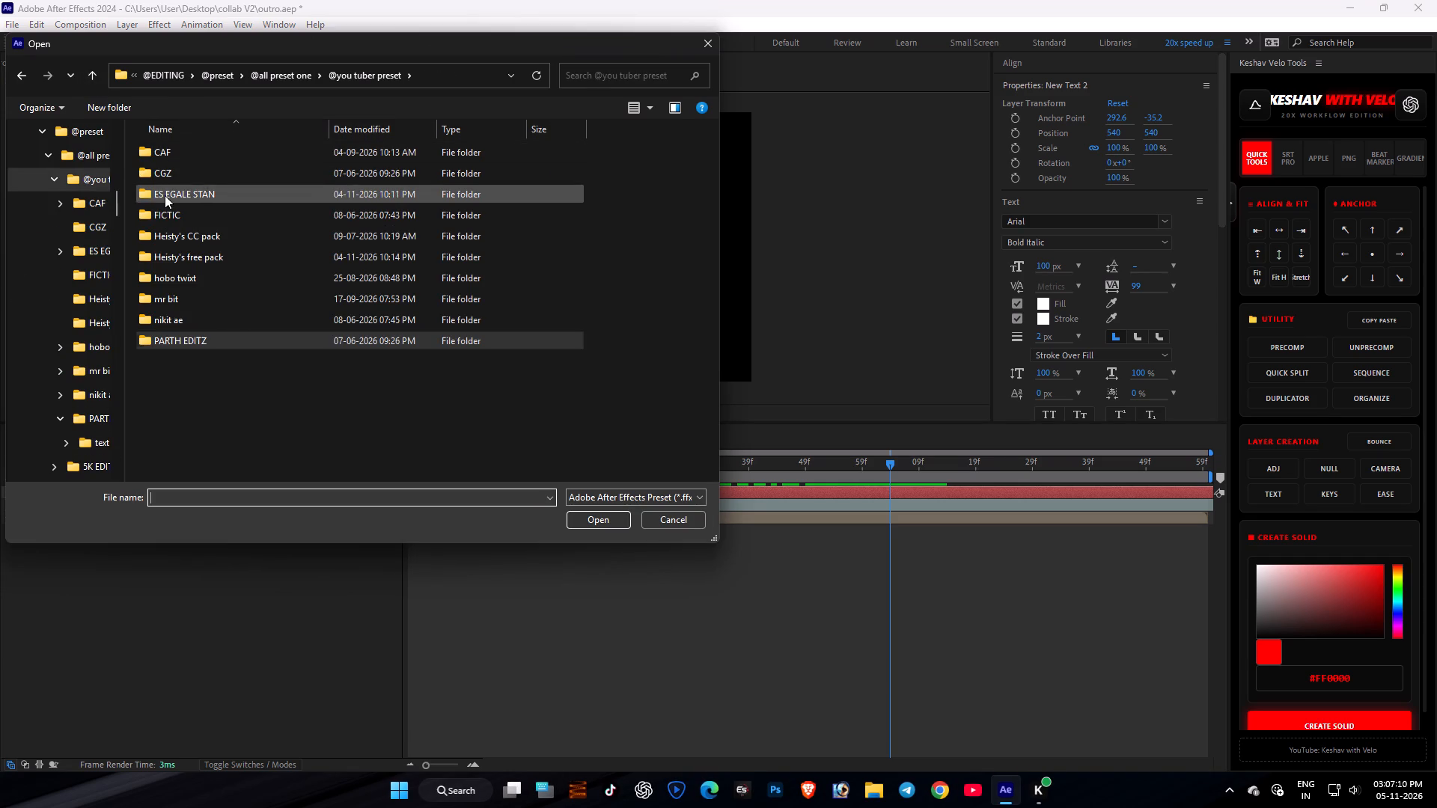
double_click(177, 209)
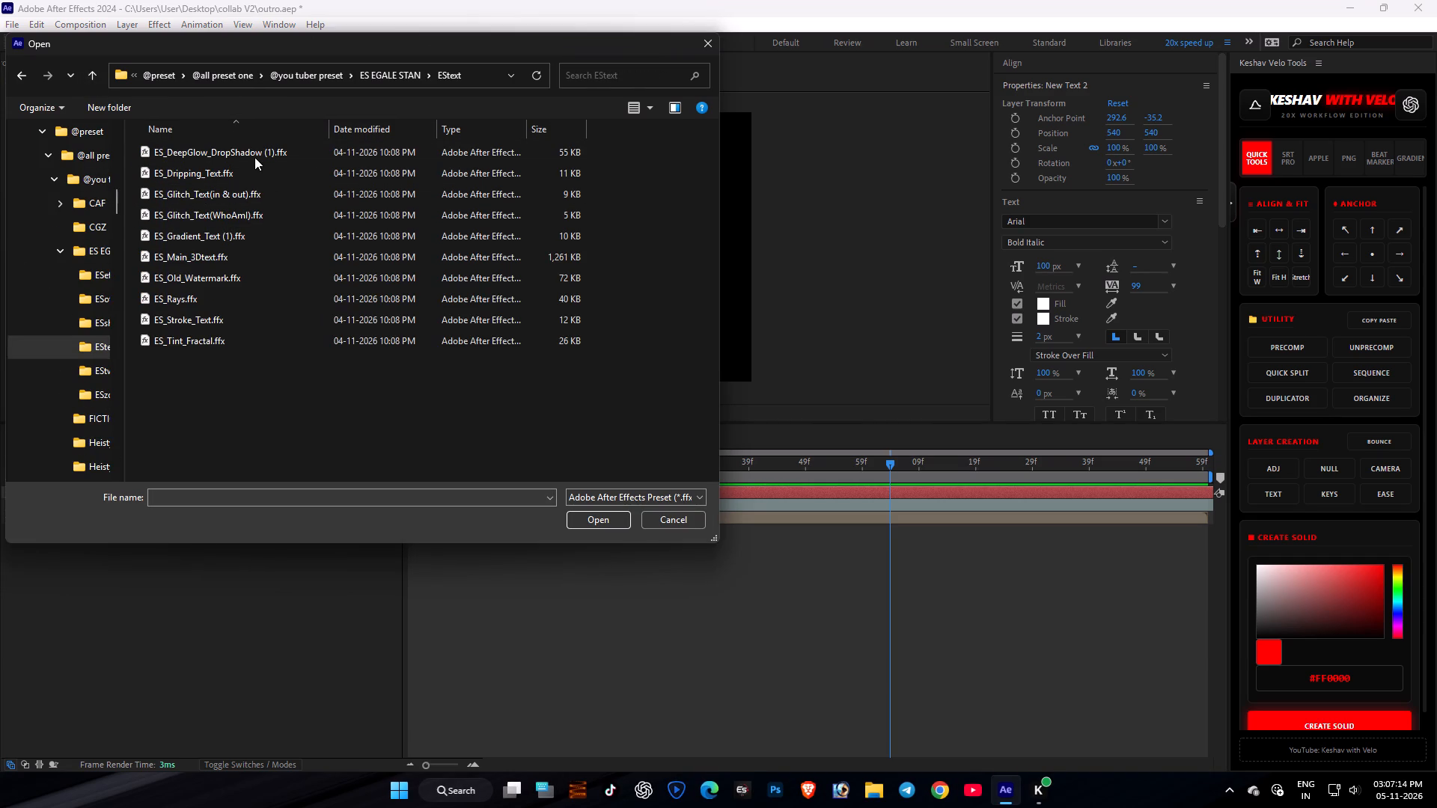
double_click(254, 156)
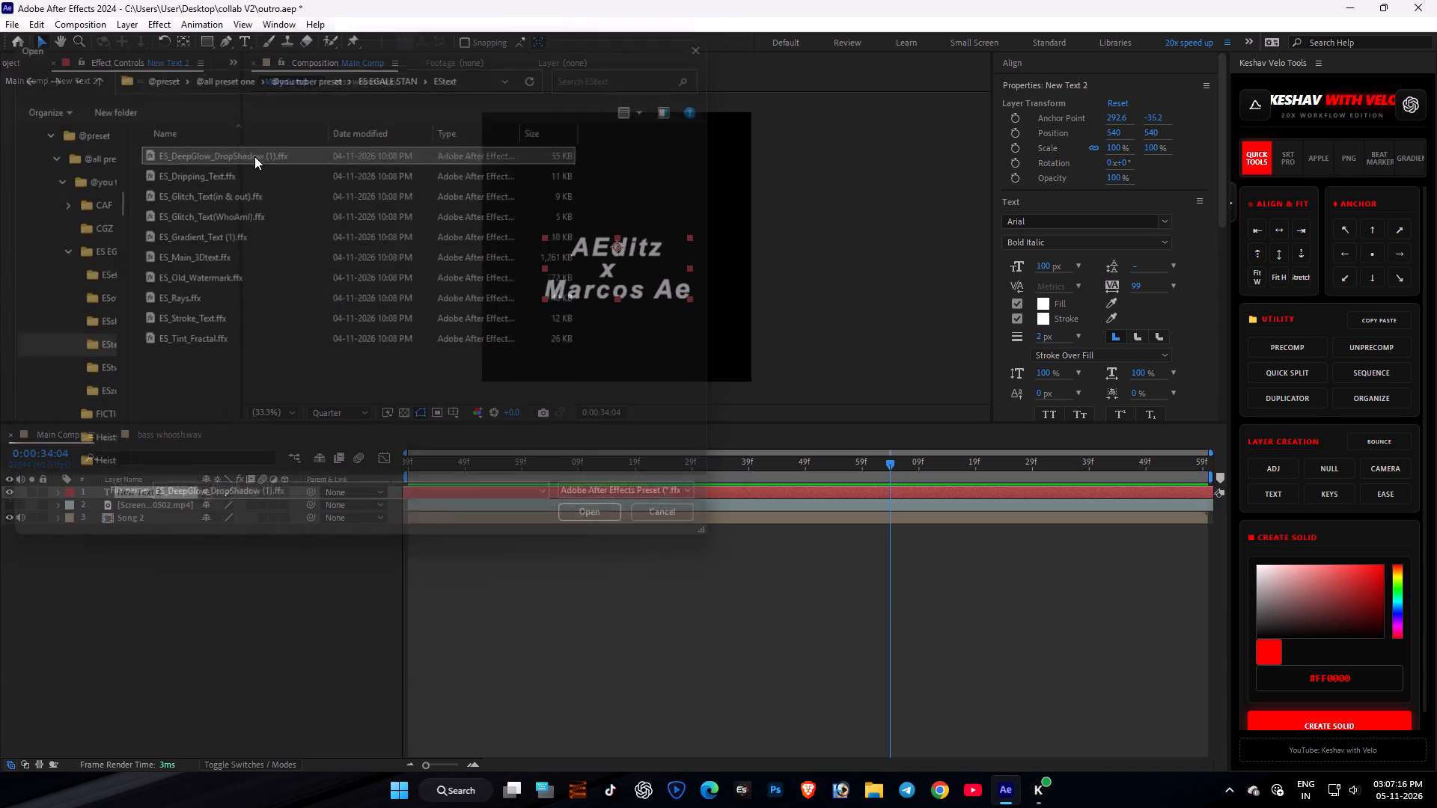
left_click_drag(524, 597, 519, 590)
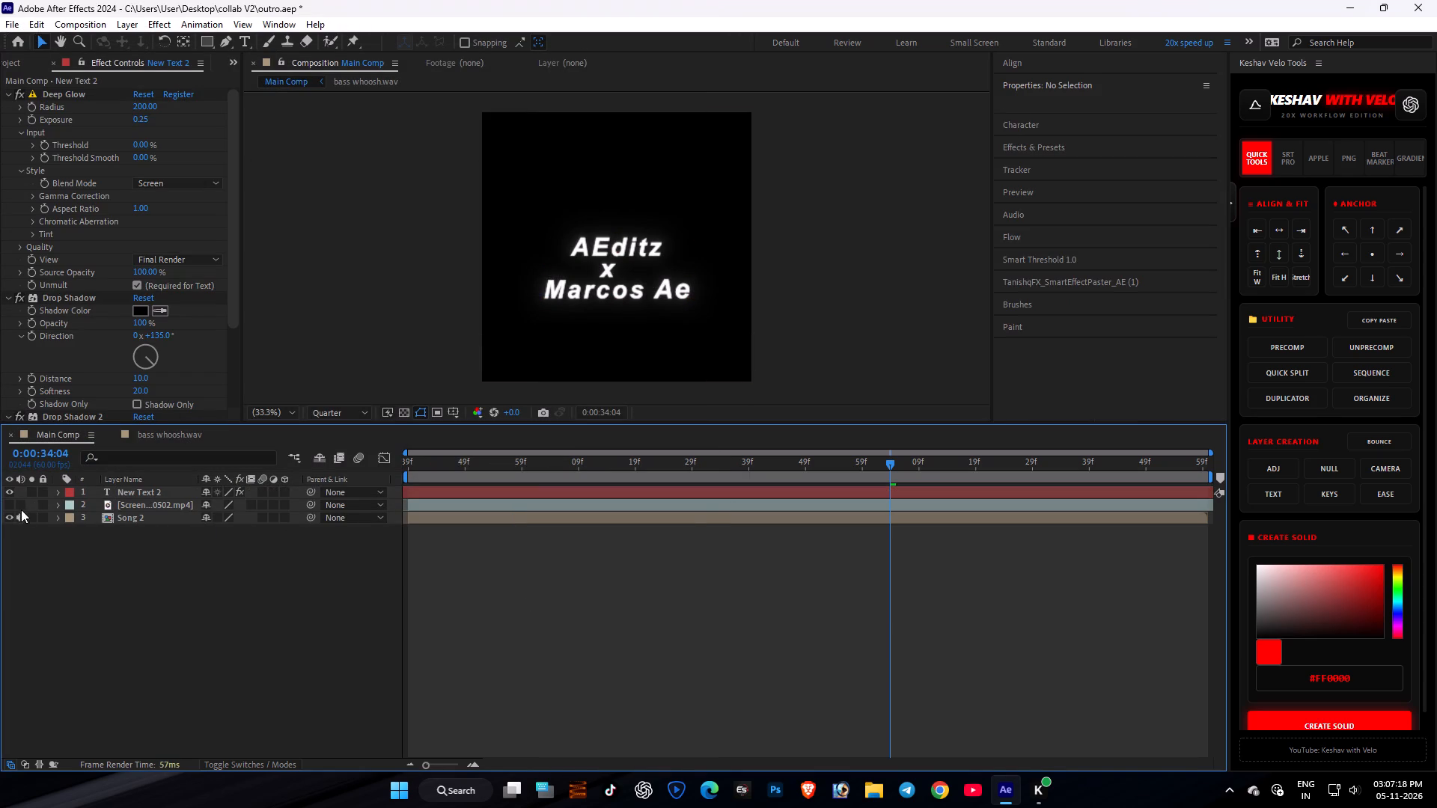
Briefly show the screen-recording reference behind the title, hide it again, and scrub the title alone to about 0:00:34:37.
left_click(9, 506)
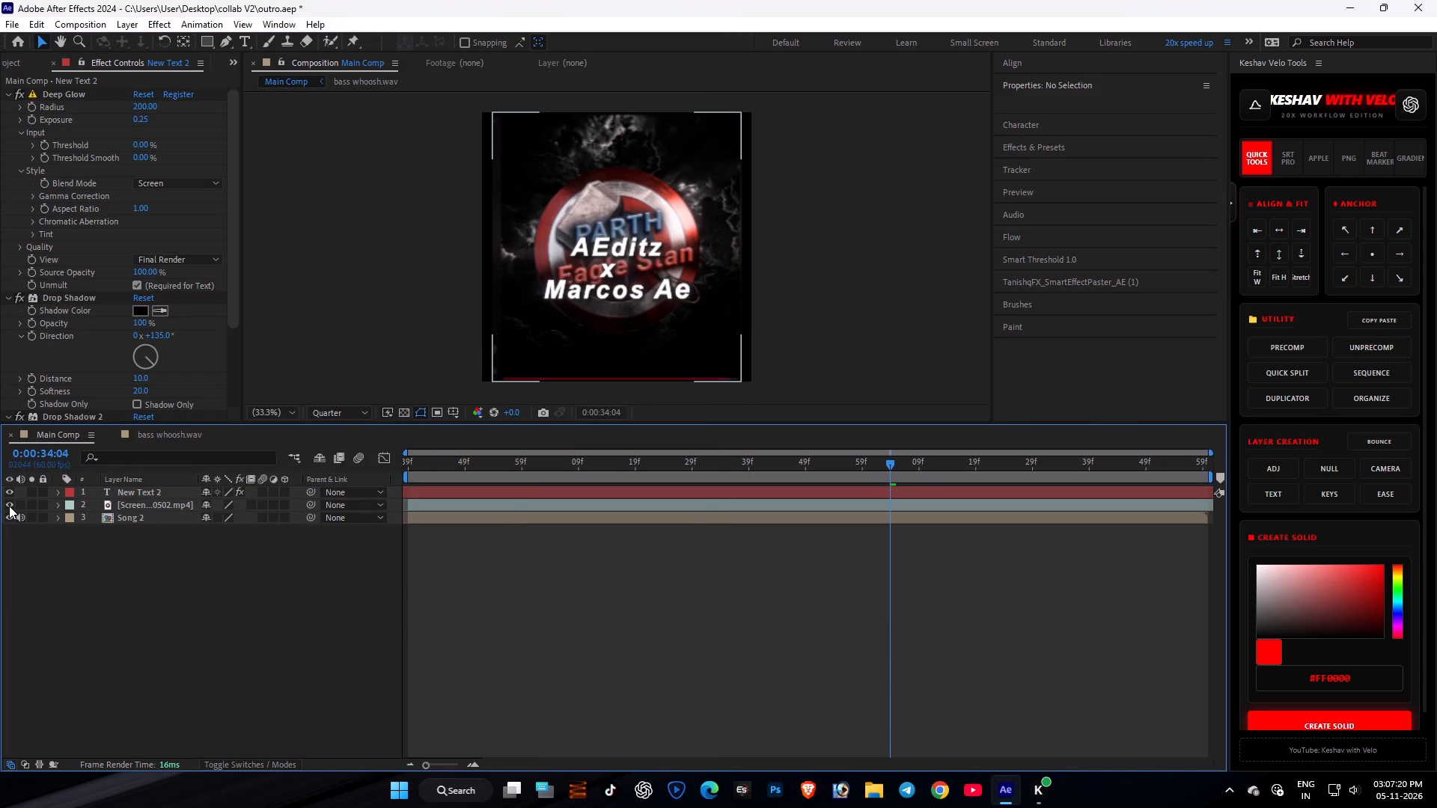
left_click(9, 506)
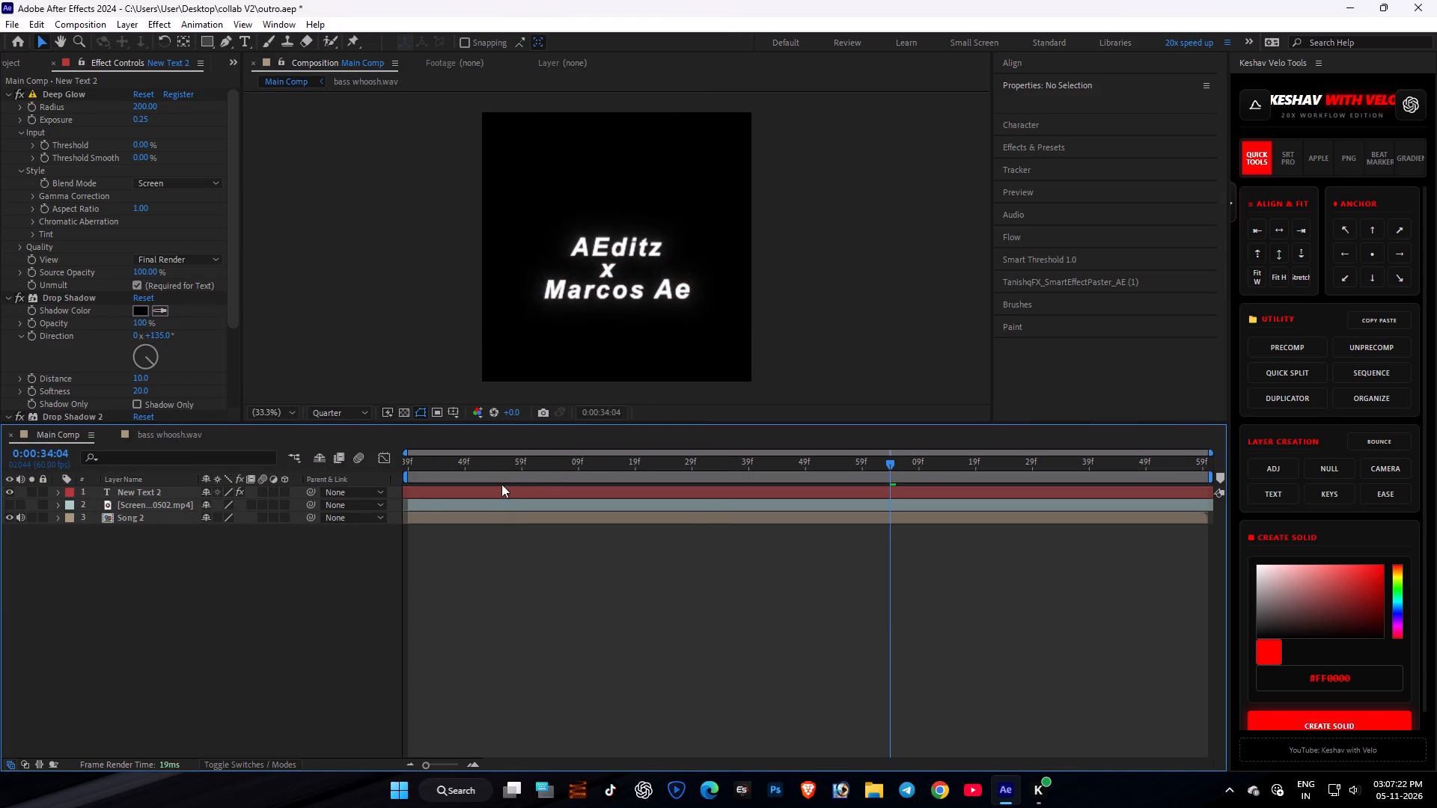
left_click_drag(468, 465, 1061, 542)
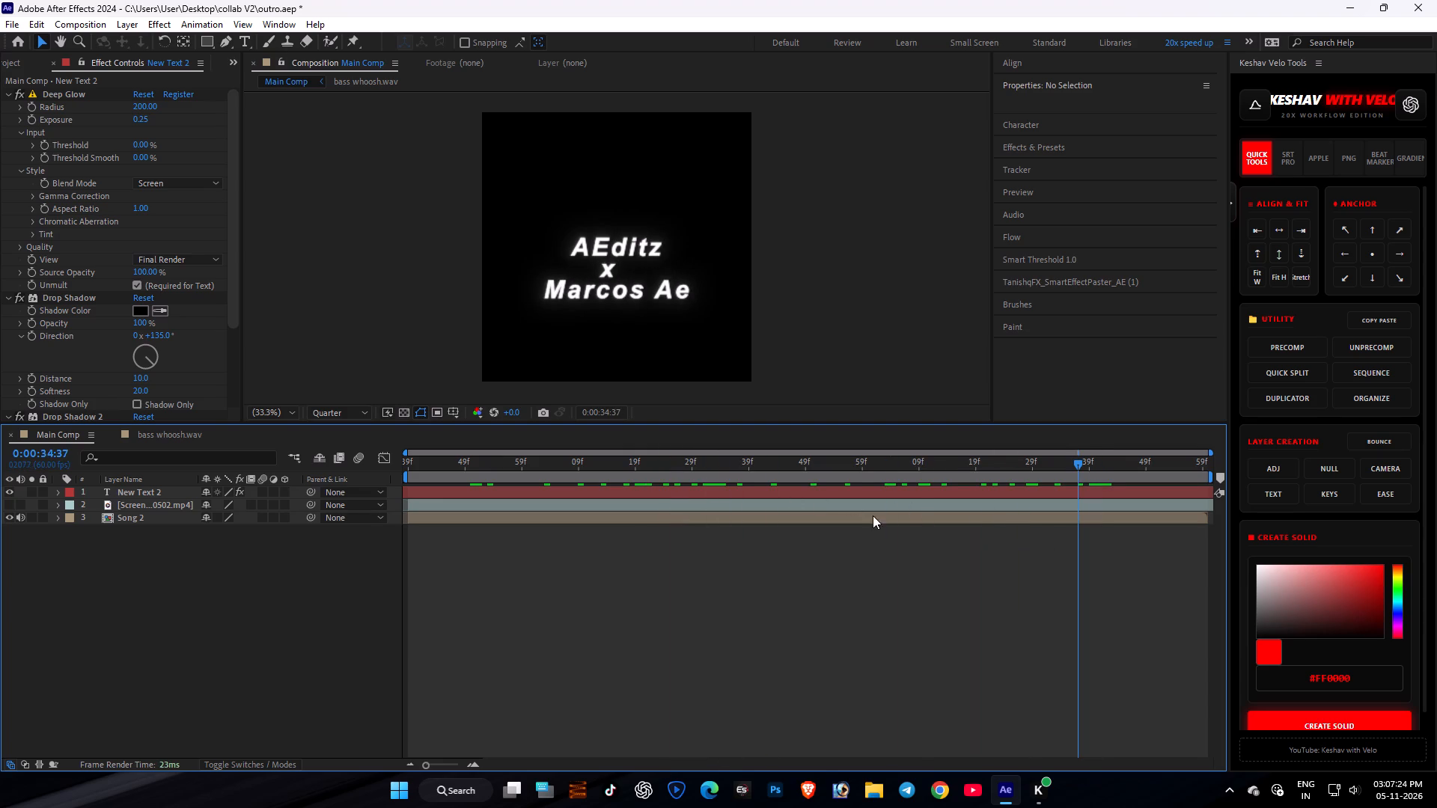
Set the fill colour of only the word "AEditz" in the title text to a vivid purple.
double_click(838, 494)
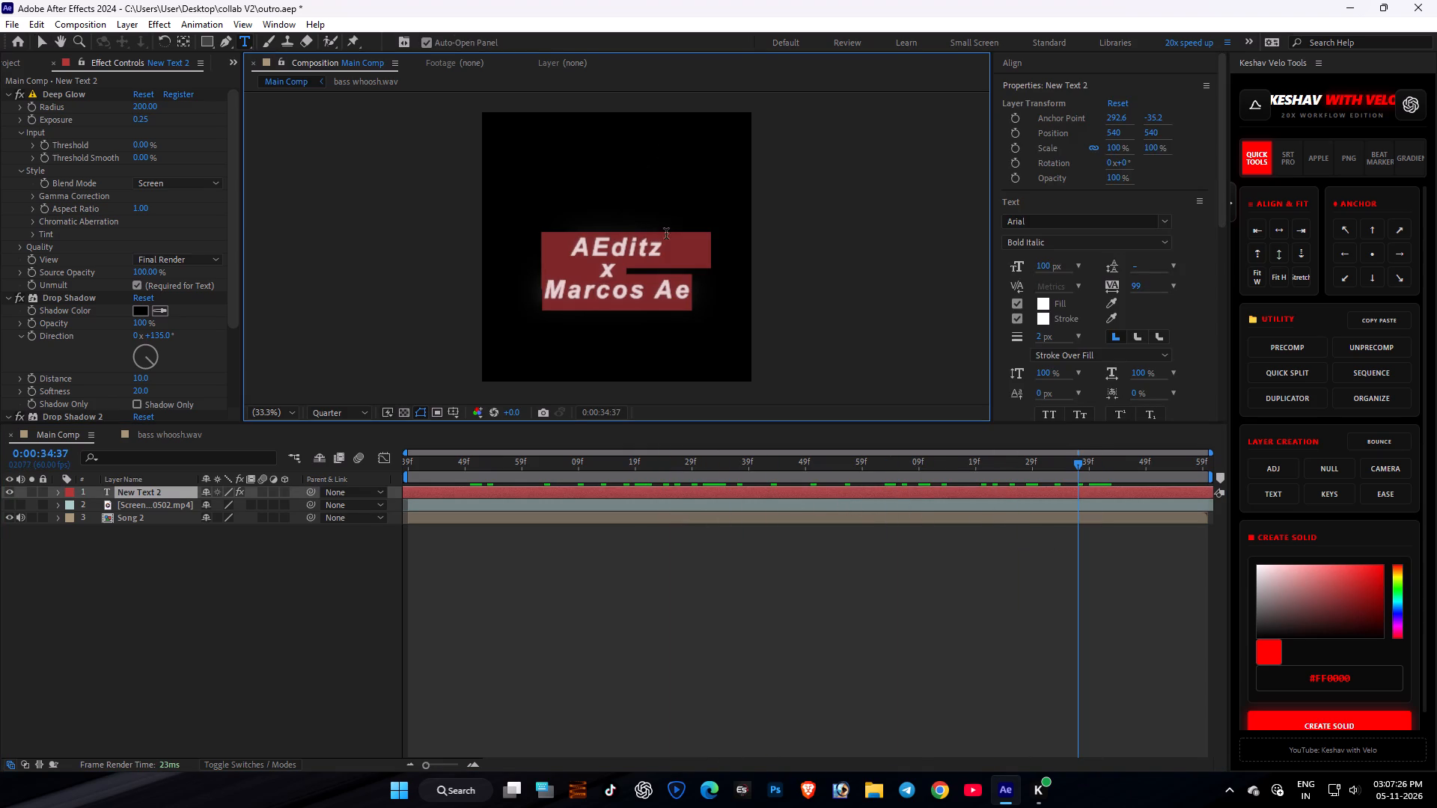
left_click_drag(670, 248, 585, 251)
left_click_drag(566, 254, 650, 260)
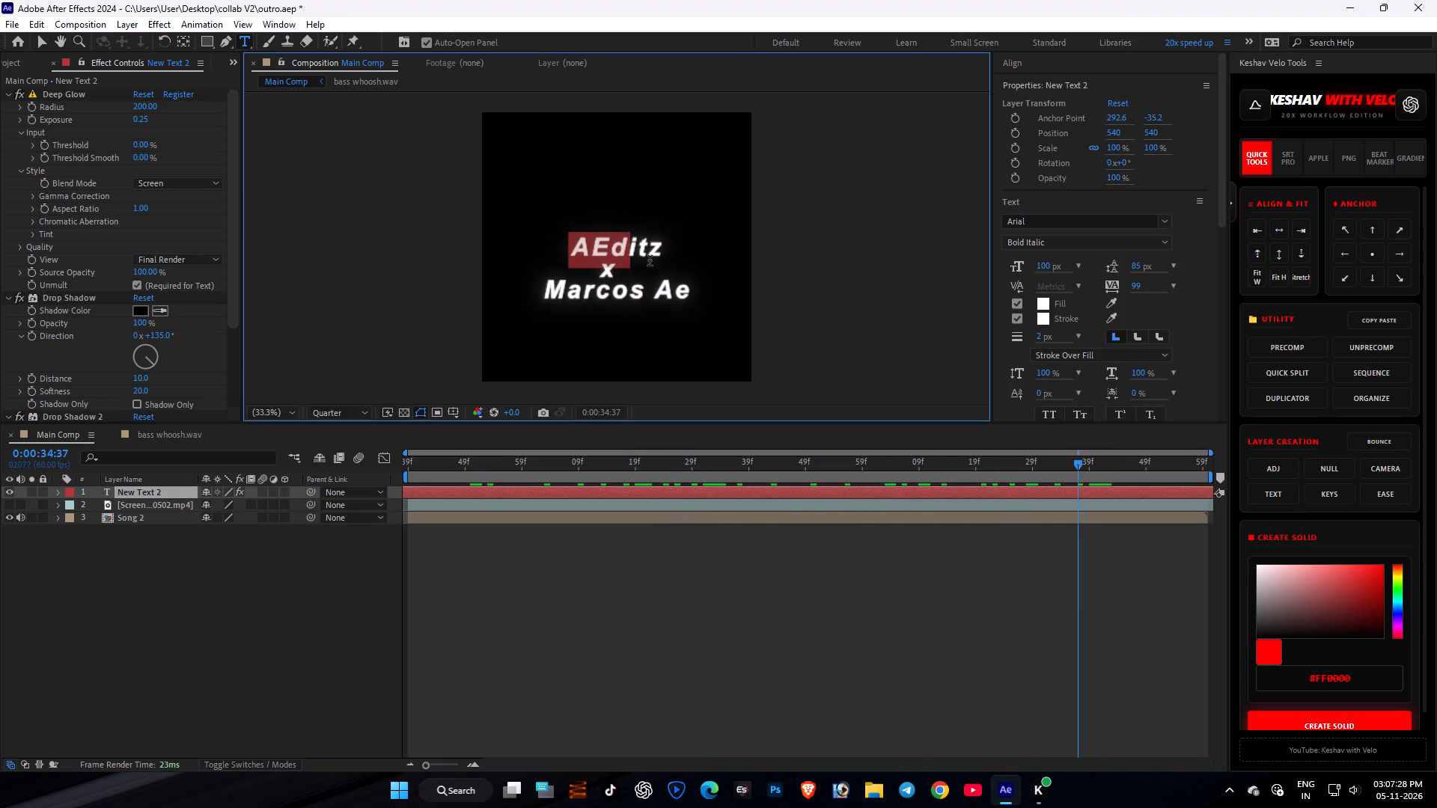
left_click_drag(650, 260, 689, 260)
left_click(1042, 300)
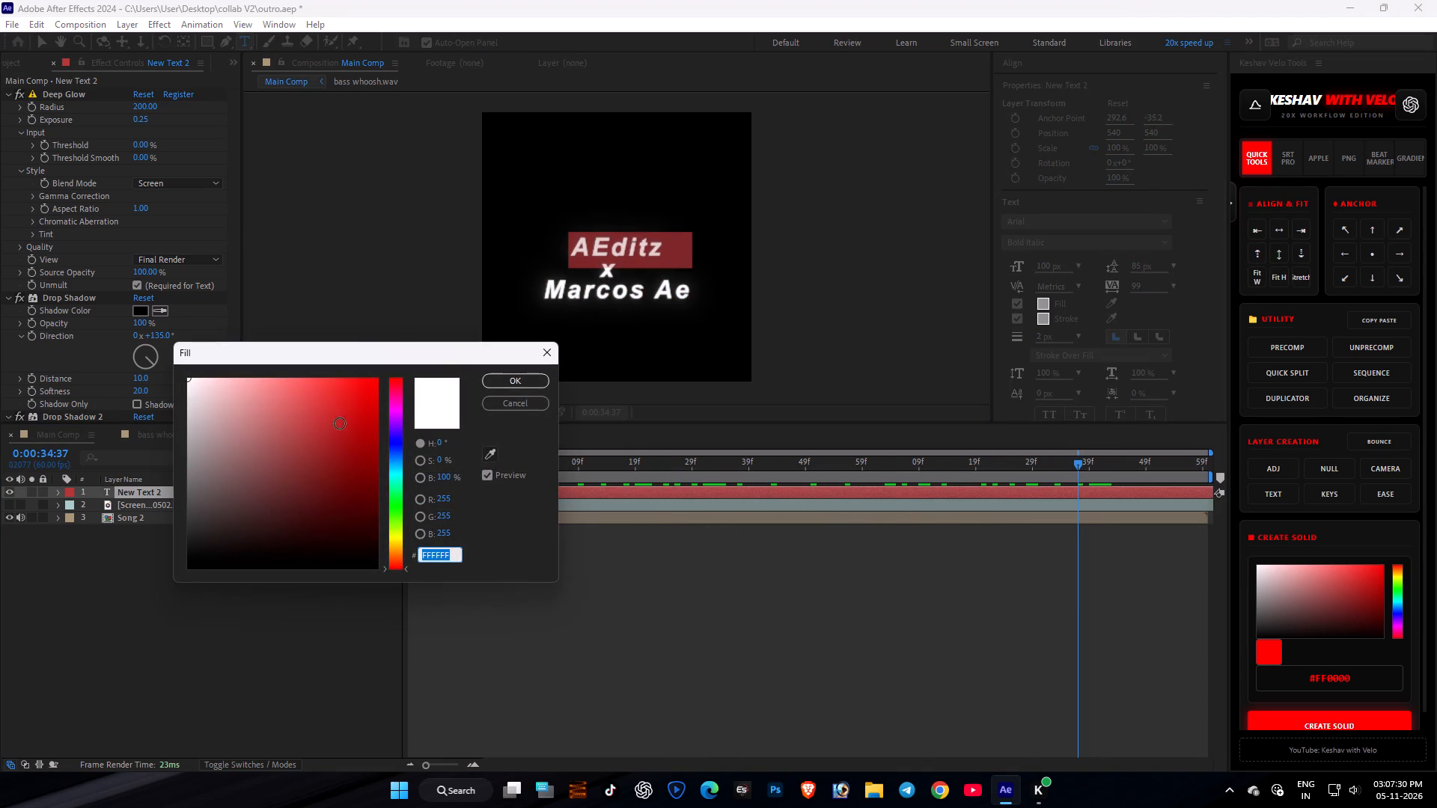
left_click_drag(401, 431, 401, 417)
left_click_drag(361, 397, 398, 376)
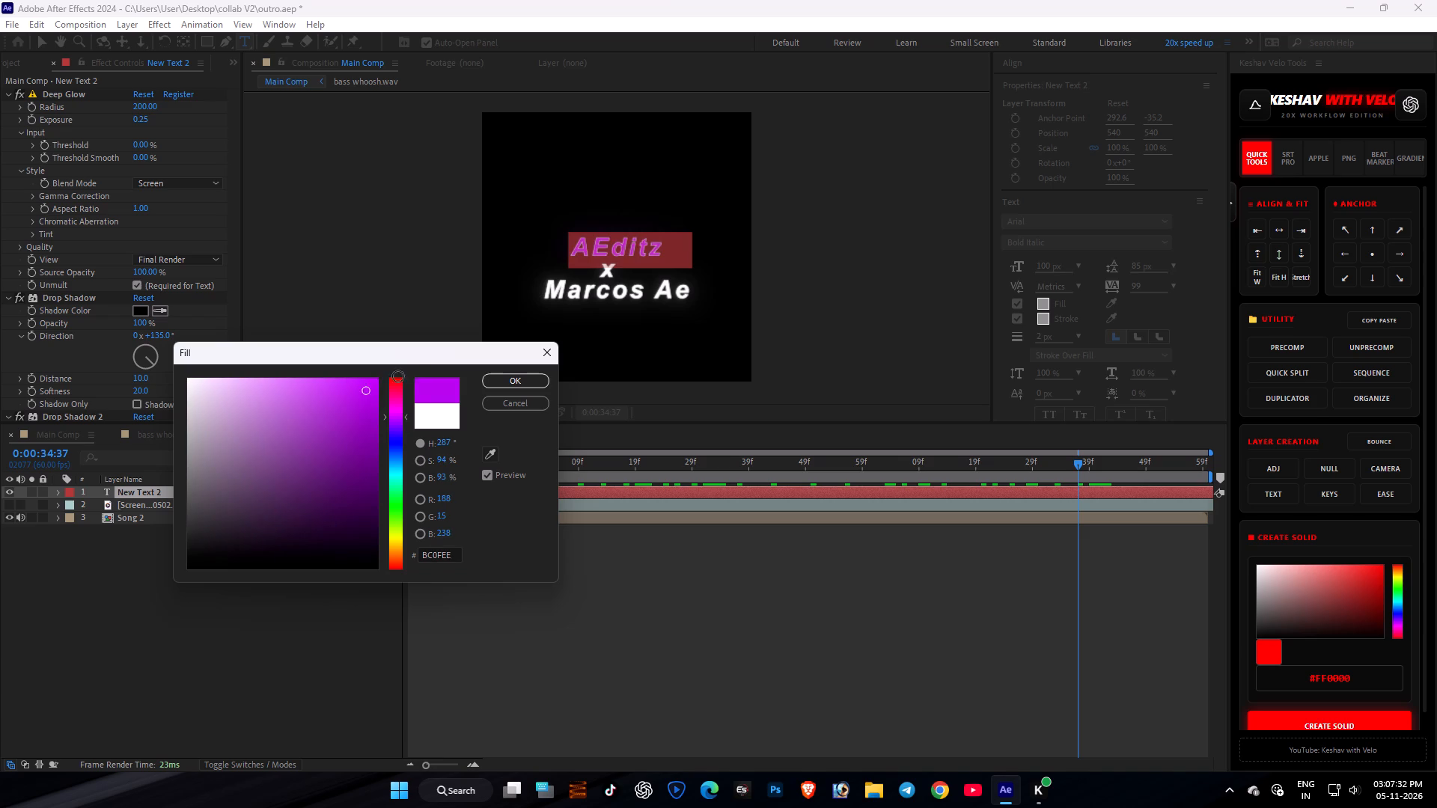
left_click_drag(398, 376, 421, 369)
left_click(495, 383)
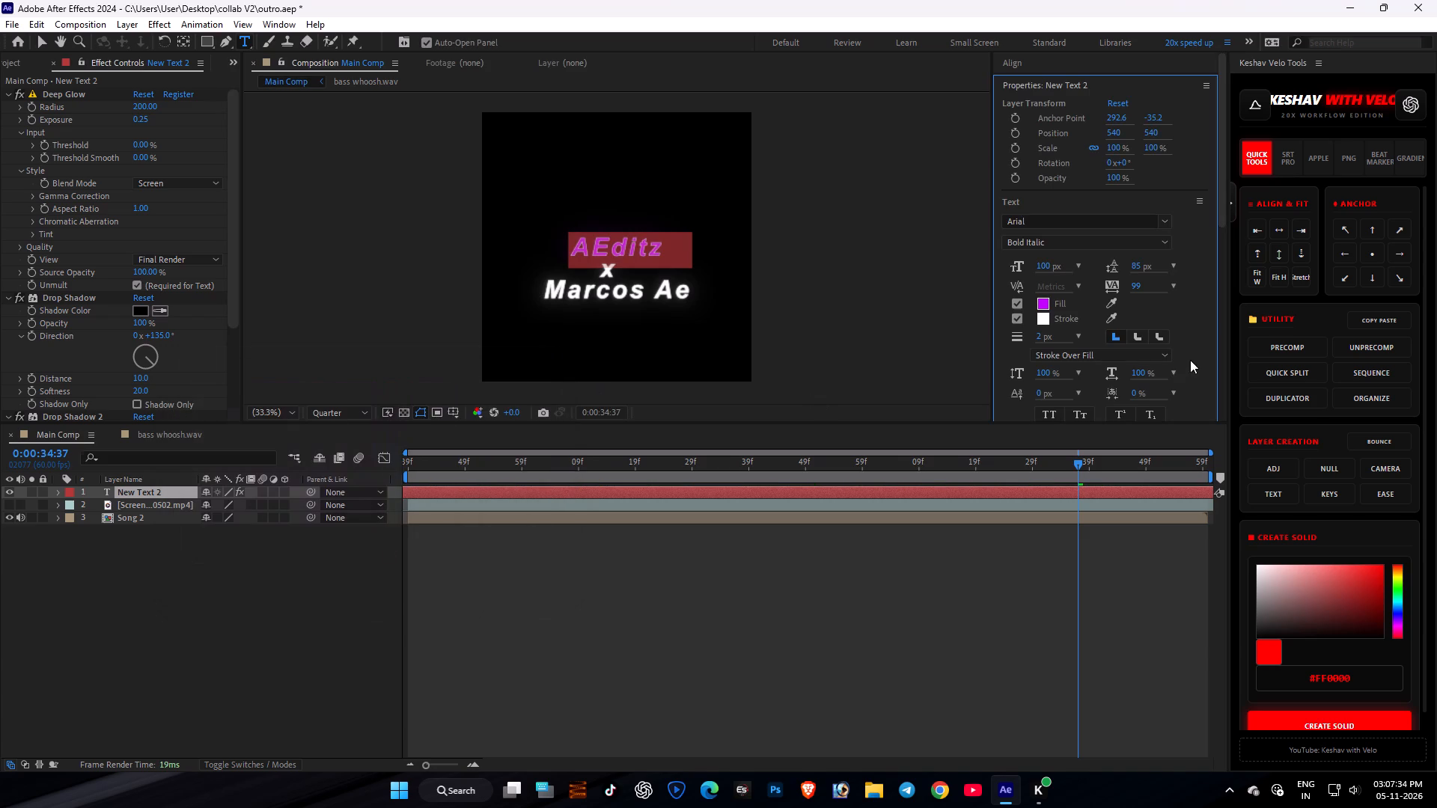
Set the stroke of "AEditz" to dark purple #731191, sampled from the dimmed purple fill swatch, and deselect the title.
left_click(1043, 317)
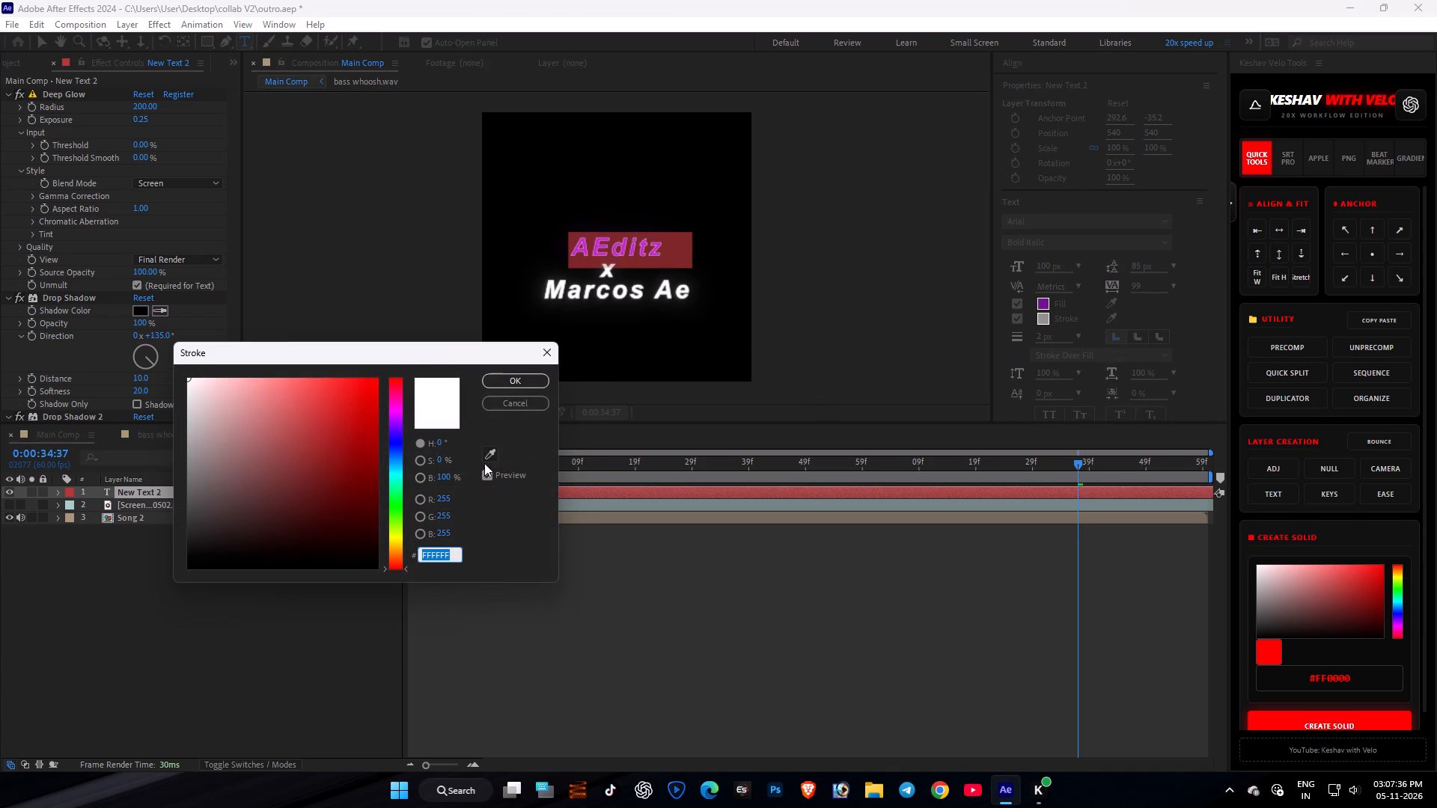
left_click(492, 457)
left_click(1046, 304)
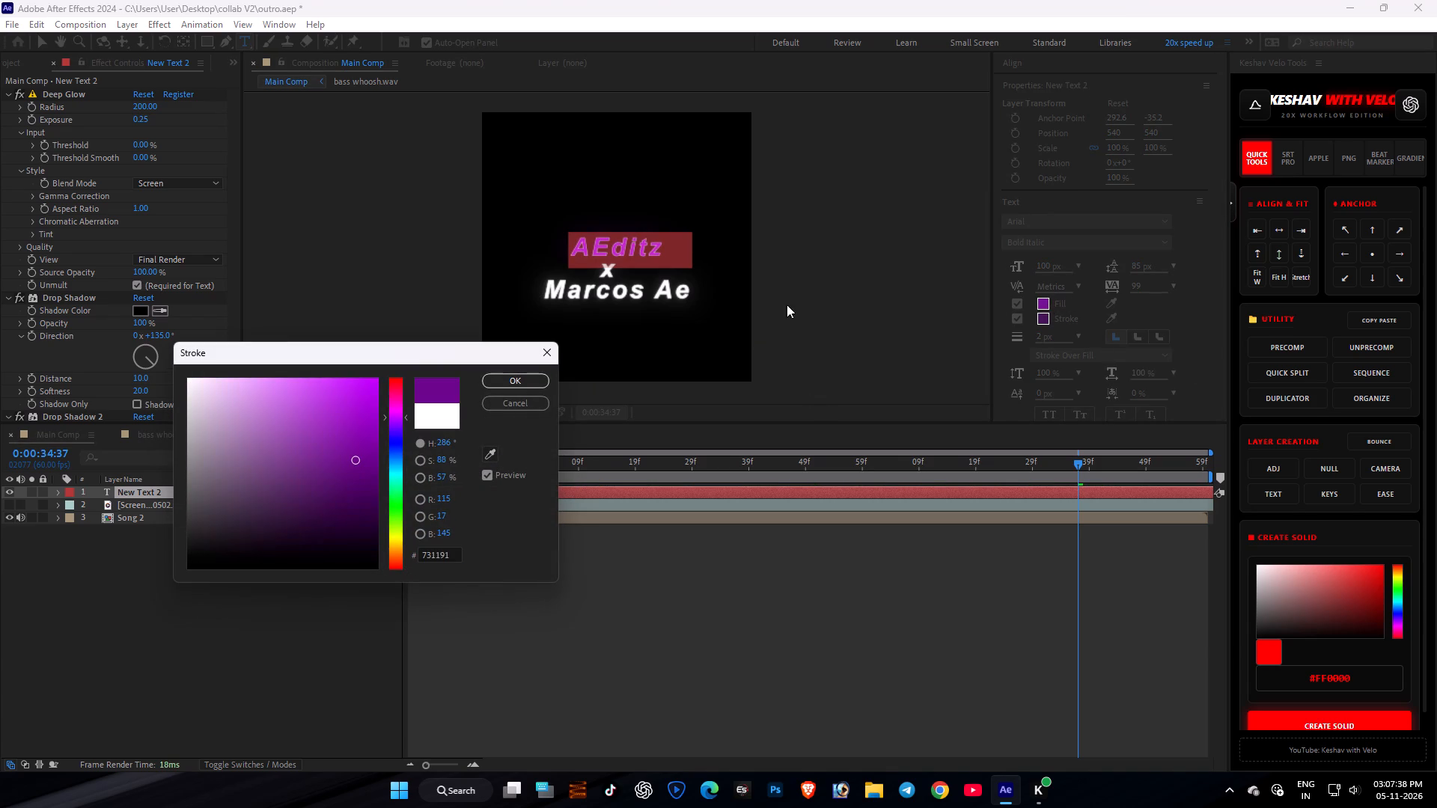
left_click(534, 373)
left_click(686, 584)
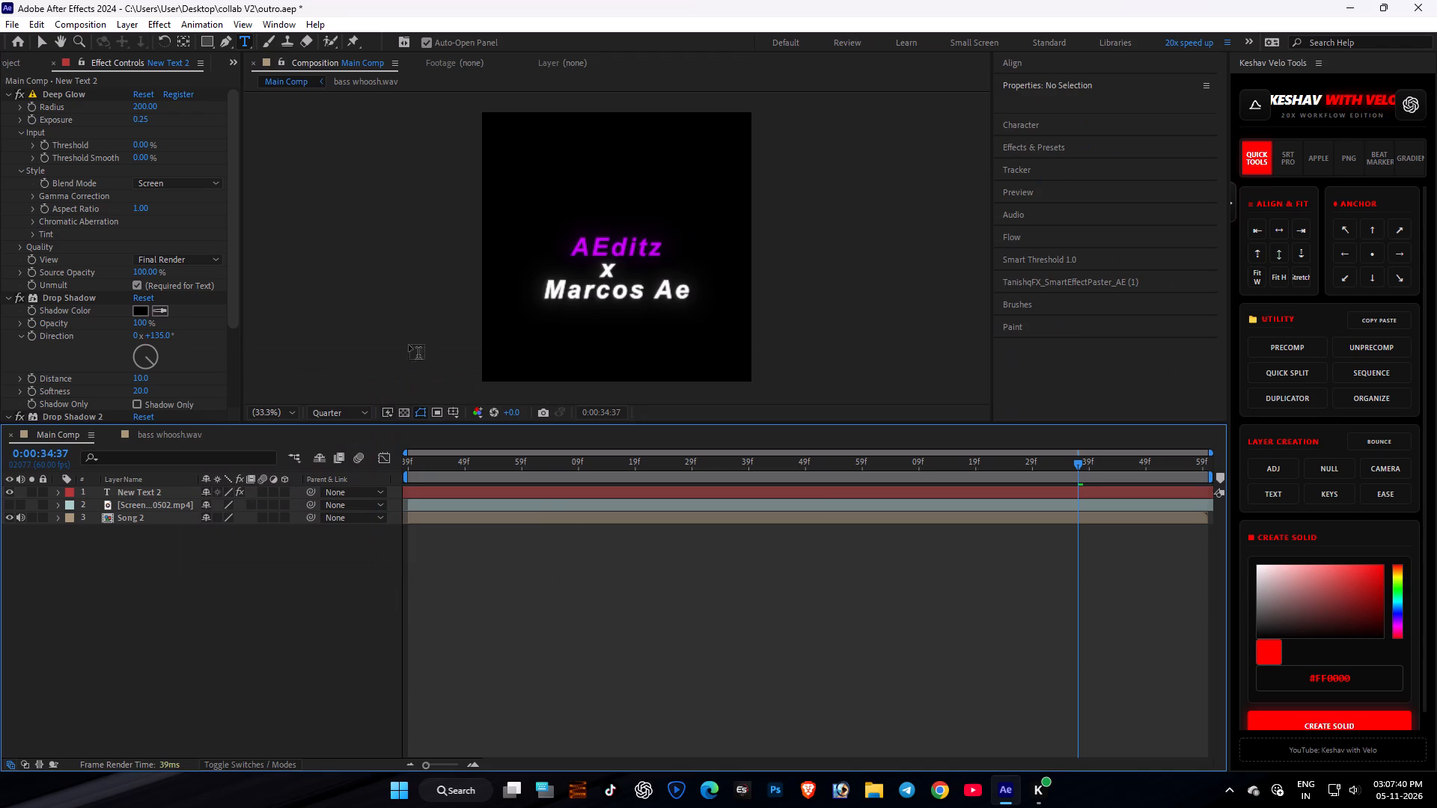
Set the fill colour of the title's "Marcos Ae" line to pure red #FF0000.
left_click_drag(691, 296, 515, 291)
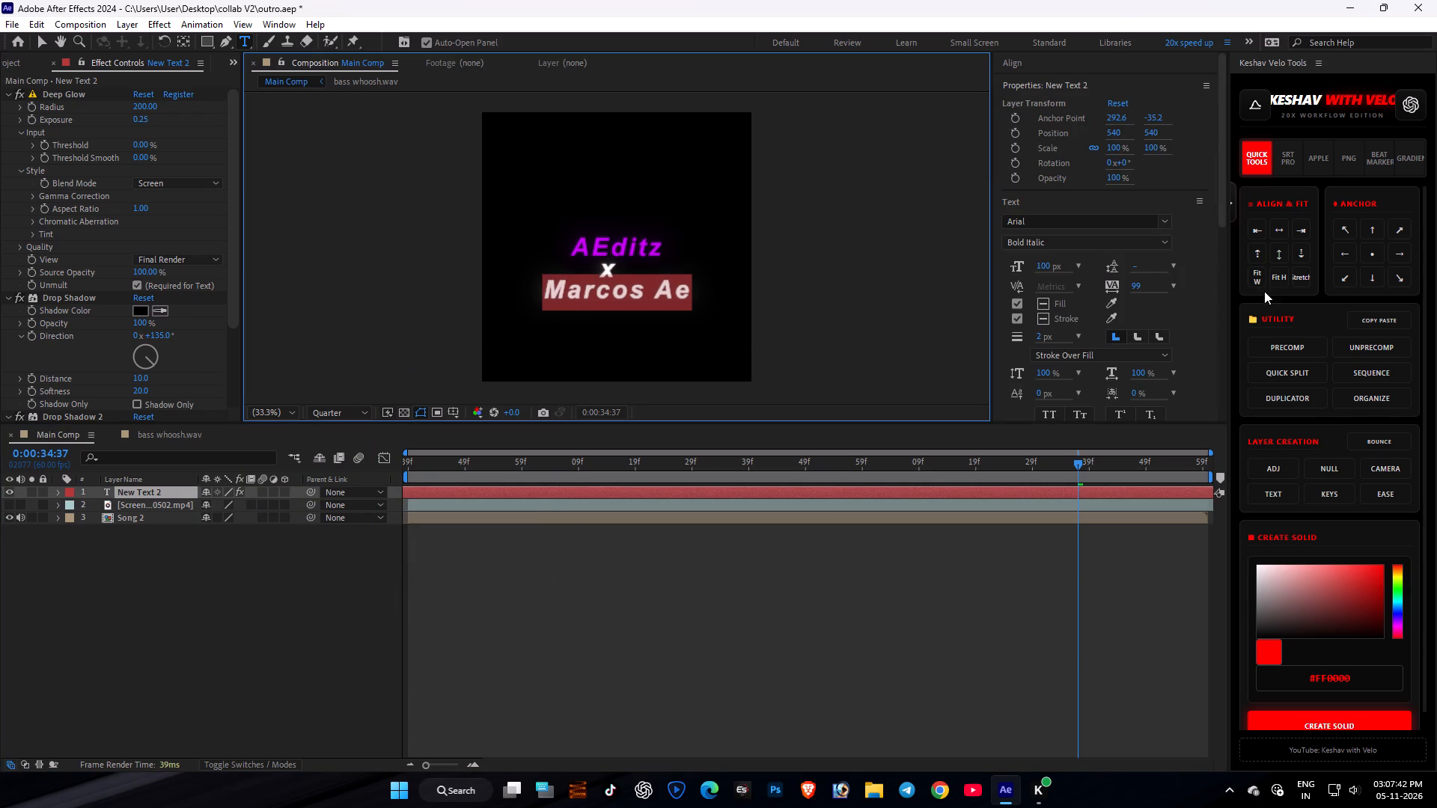
left_click(1046, 304)
left_click_drag(339, 436, 347, 426)
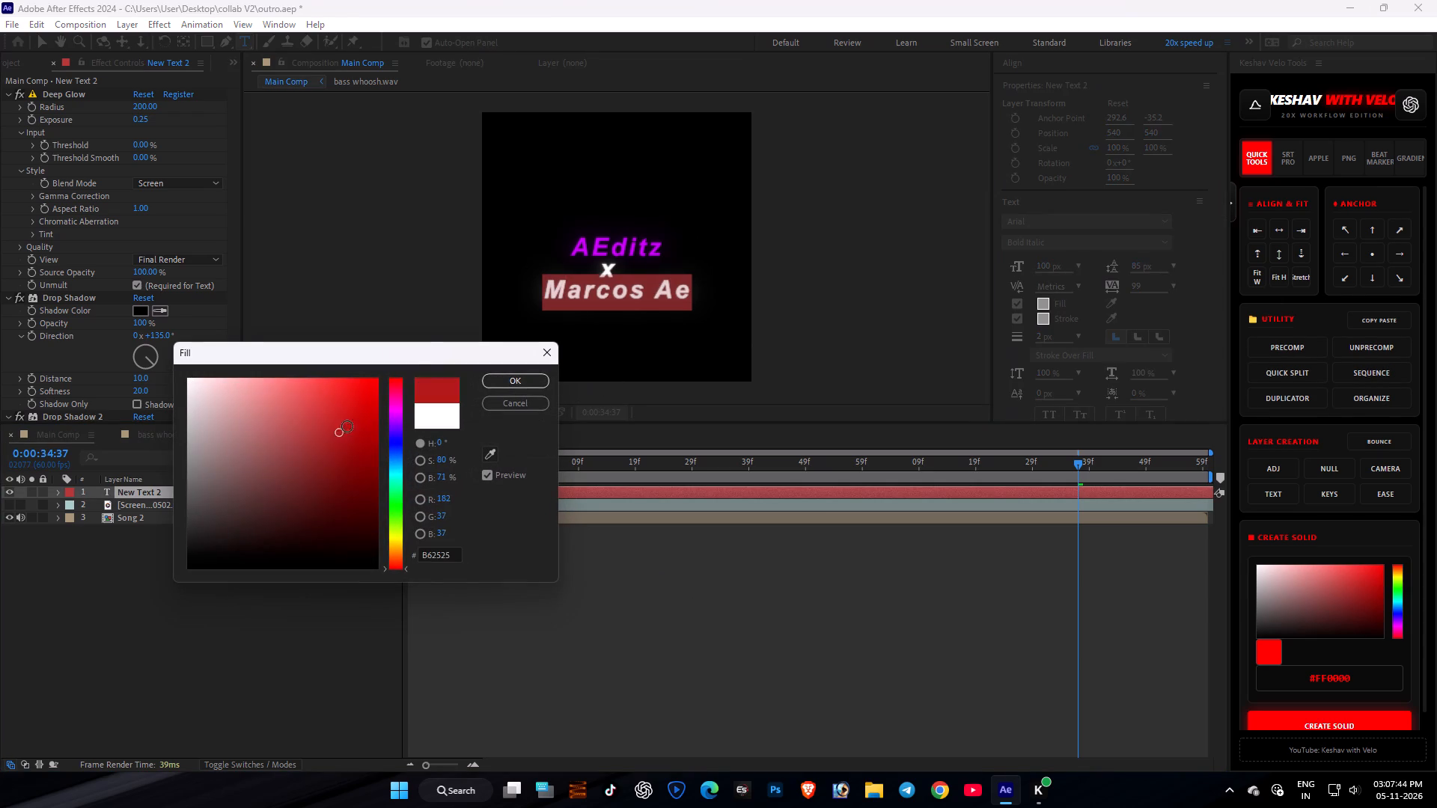
left_click_drag(347, 426, 437, 358)
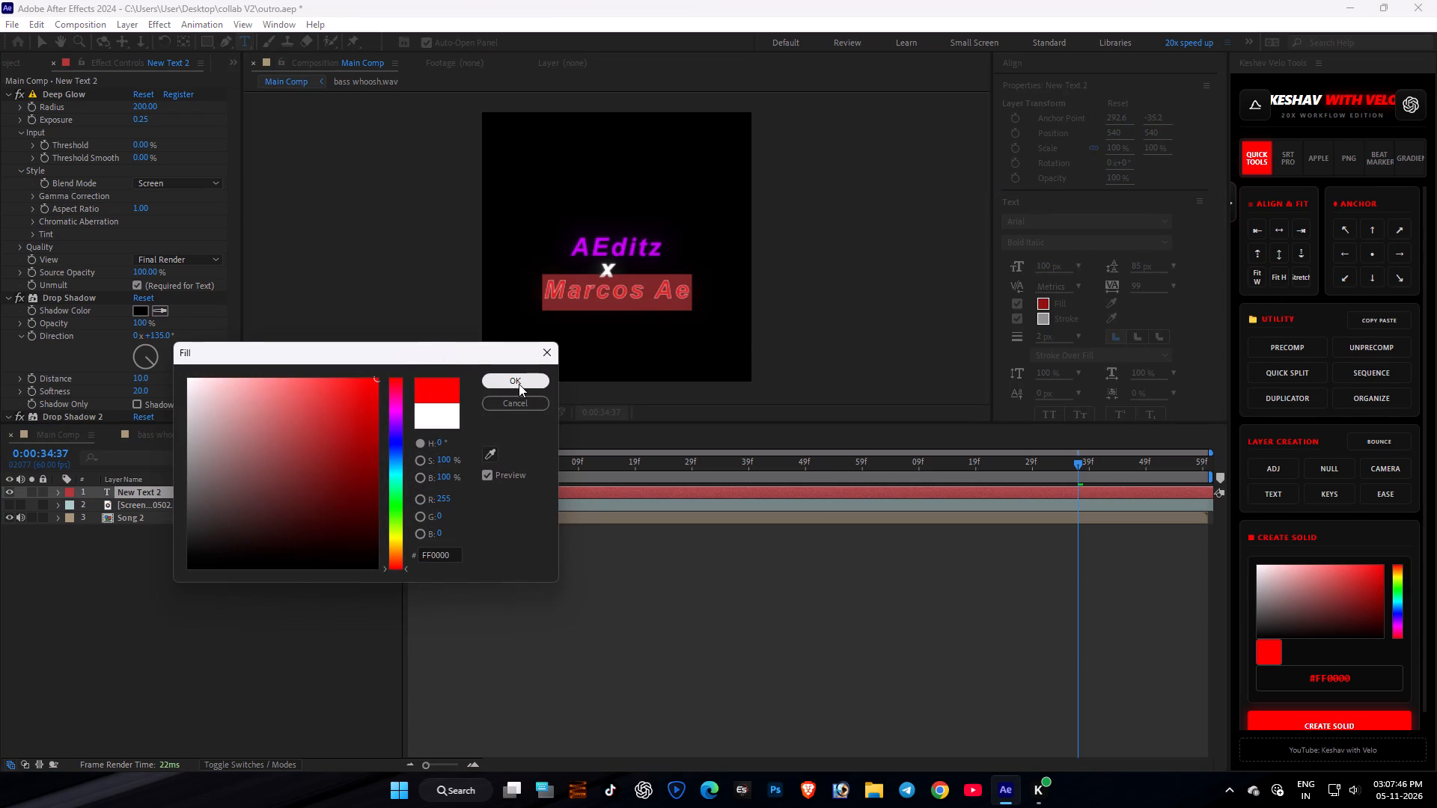
left_click(519, 384)
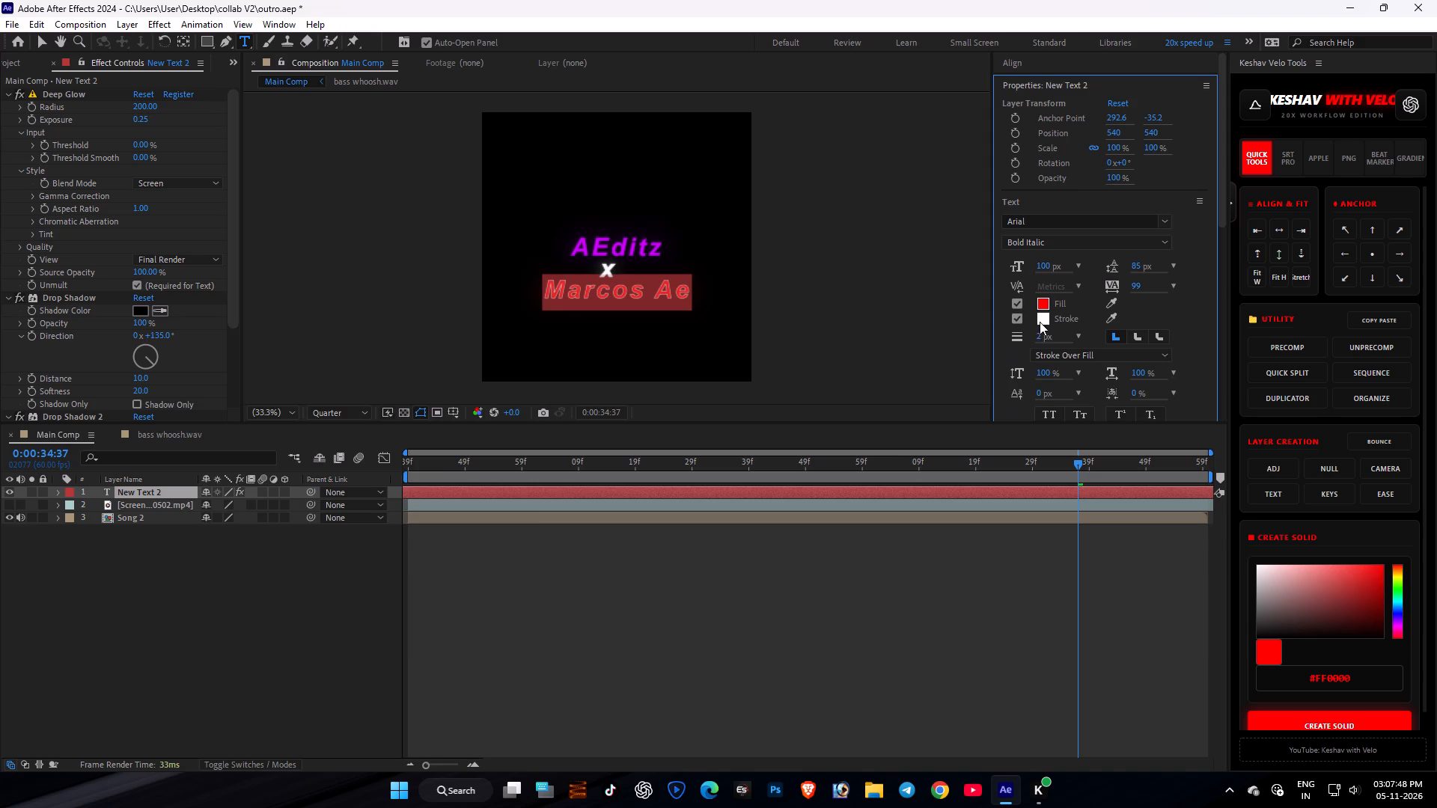
left_click(1040, 322)
left_click_drag(359, 407, 469, 352)
left_click(503, 376)
left_click(552, 563)
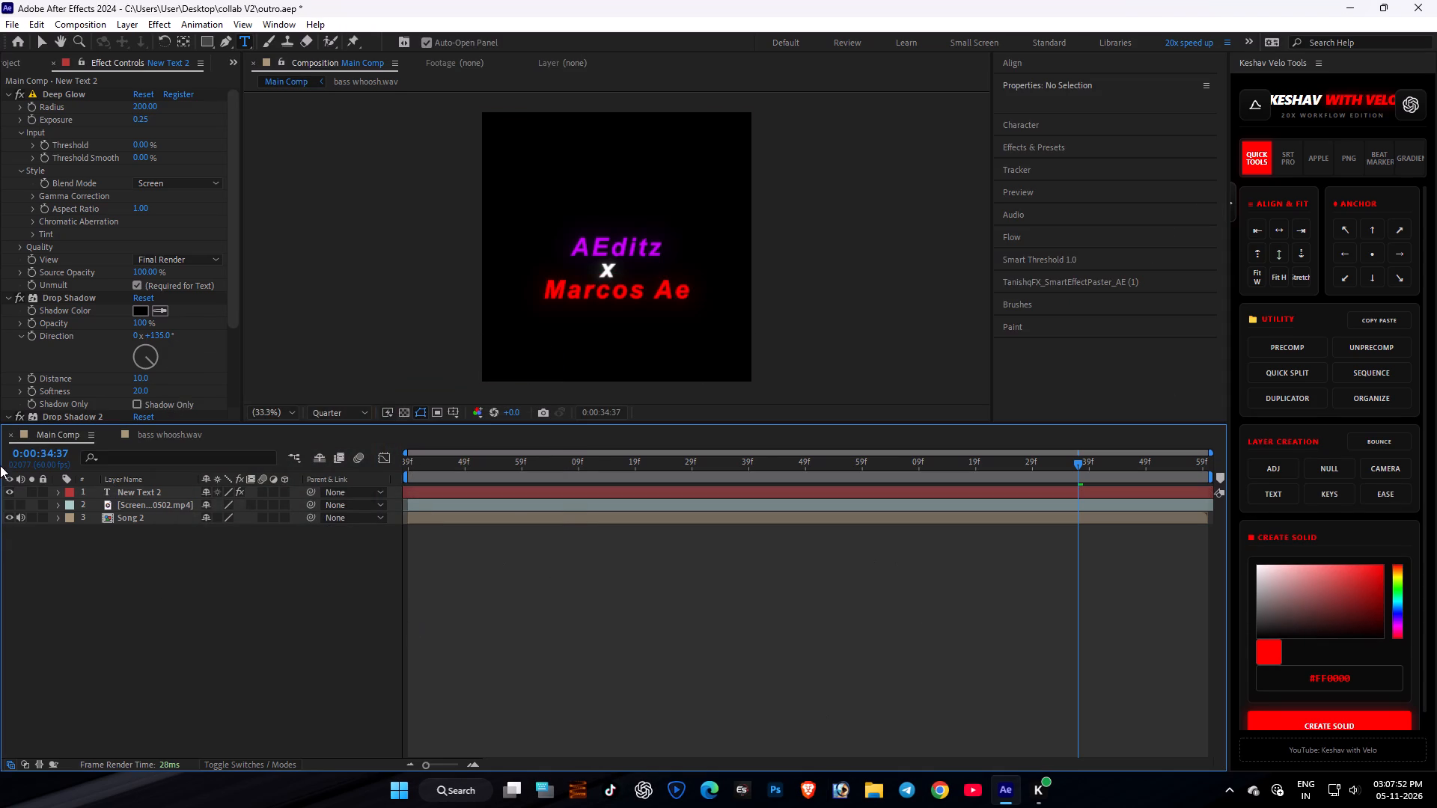
Compare the coloured title with the briefly shown reference layer, and scrub the title's reveal alone to about 0:00:34:12.
left_click(12, 505)
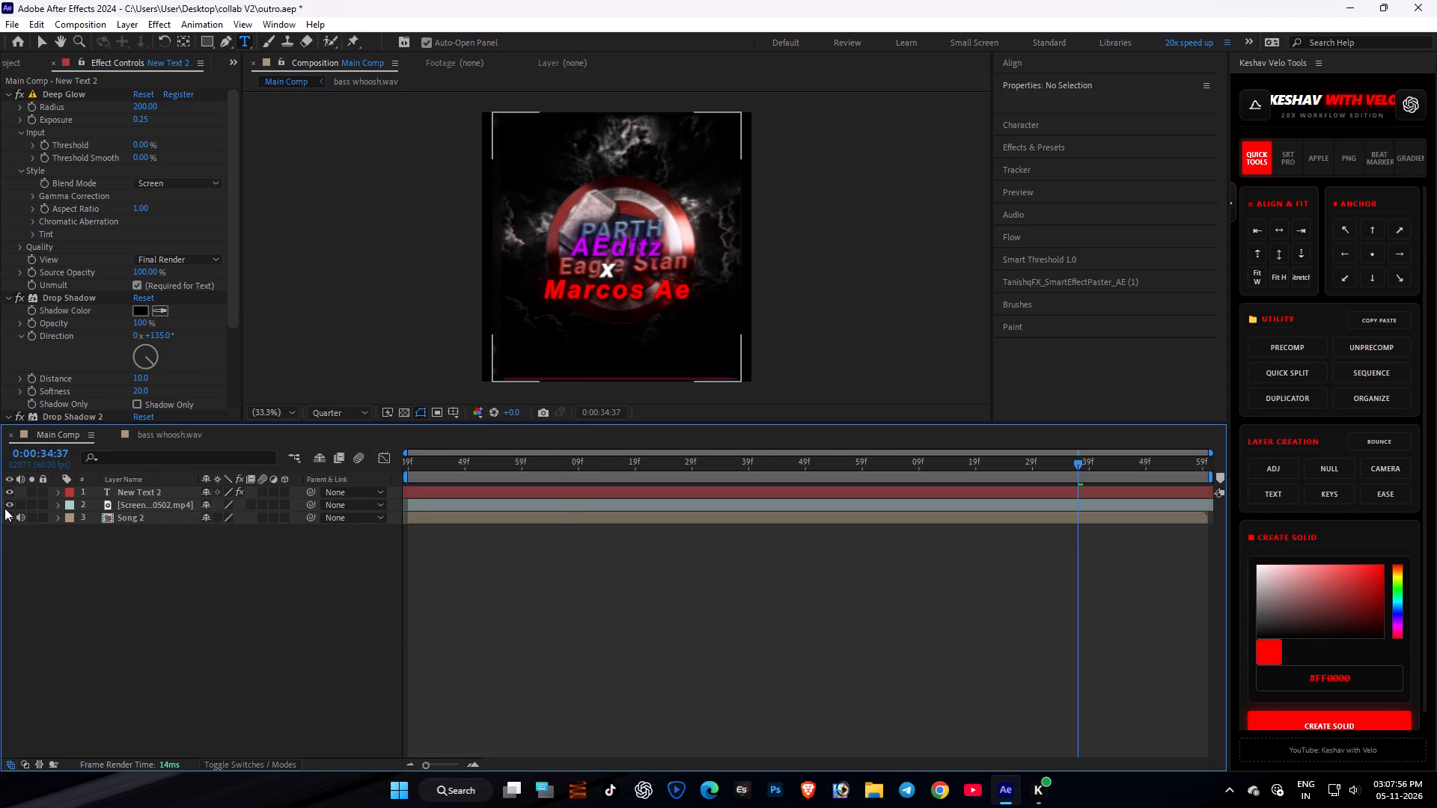
left_click(8, 504)
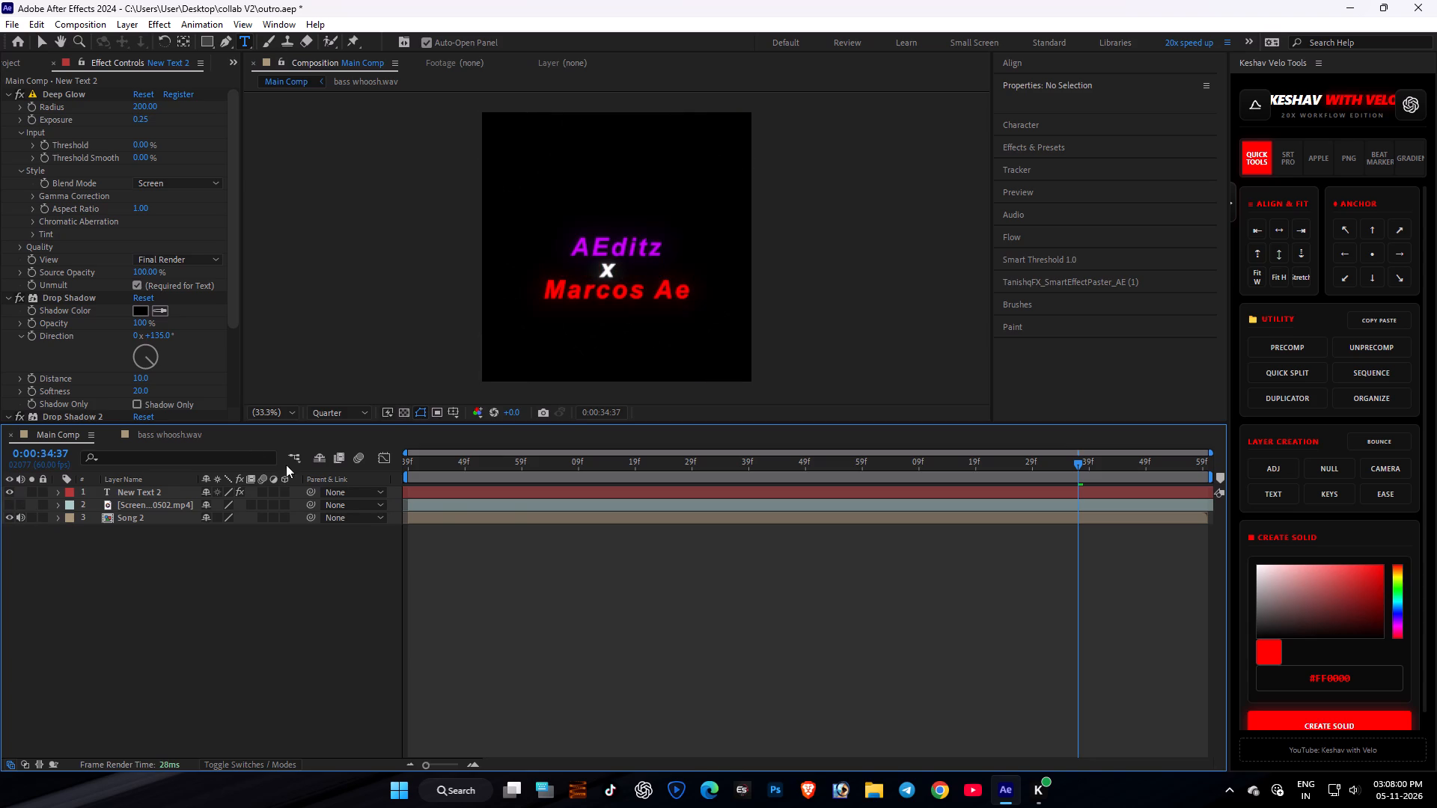
left_click_drag(438, 459, 746, 521)
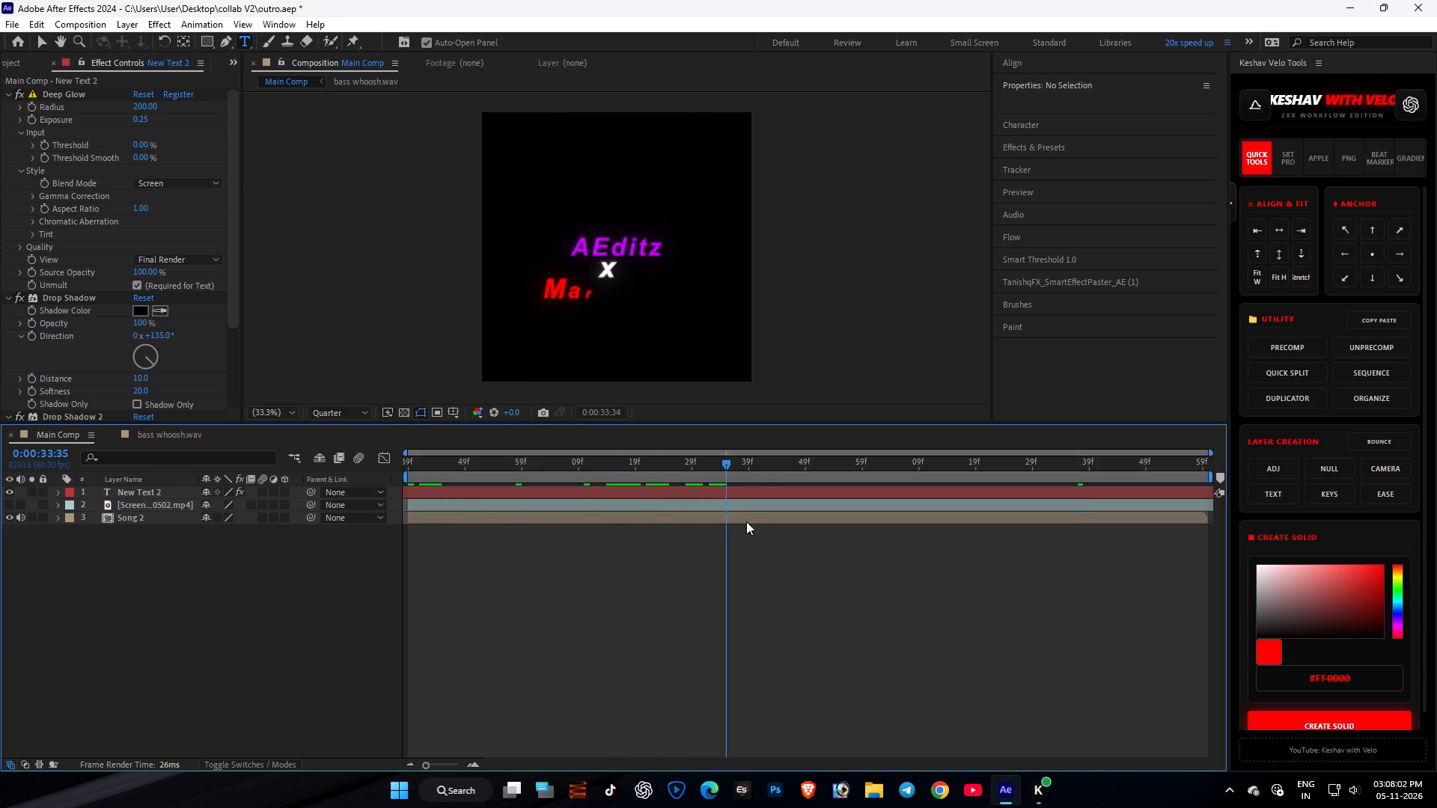
left_click_drag(746, 521, 935, 570)
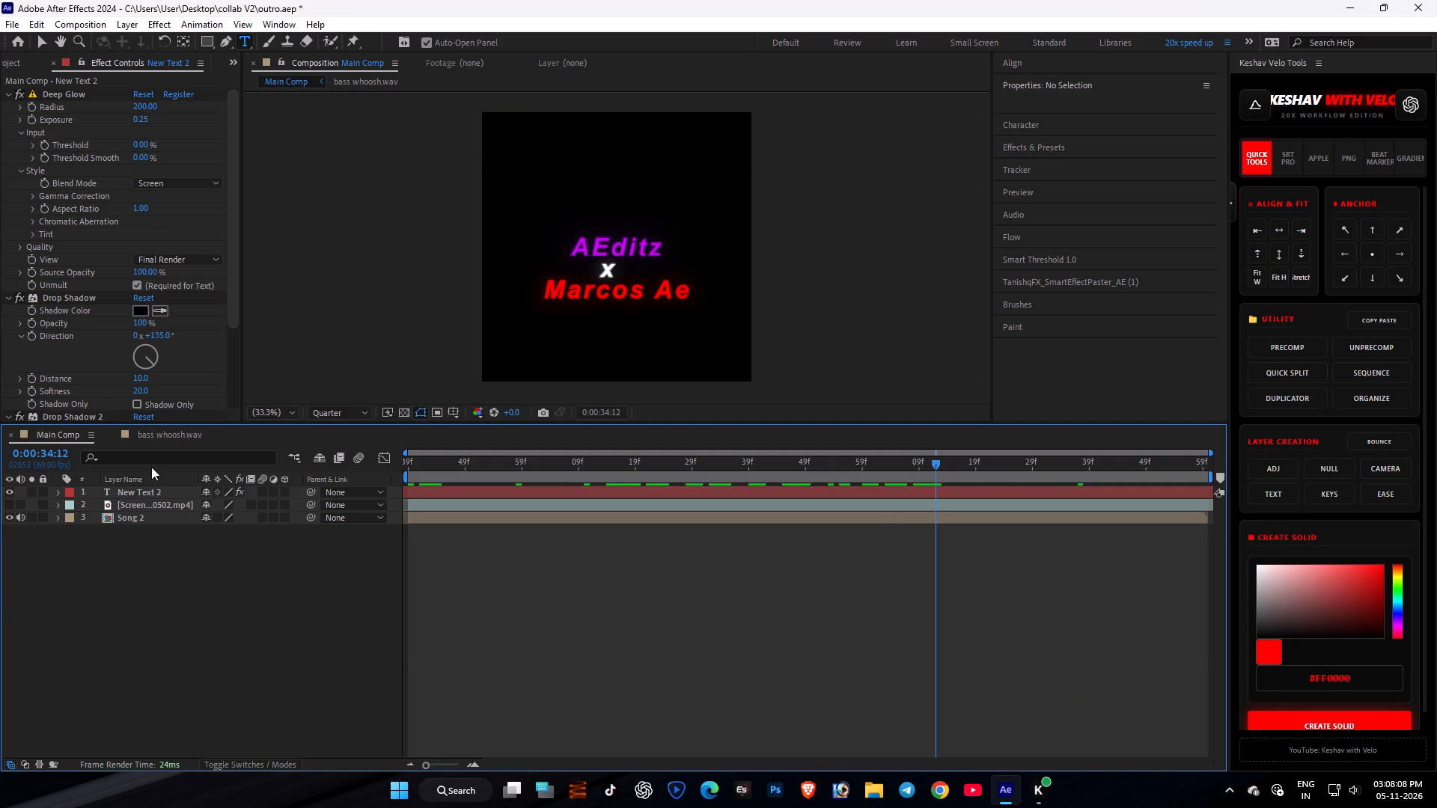
Save the outro project.
key("ctrl+s")
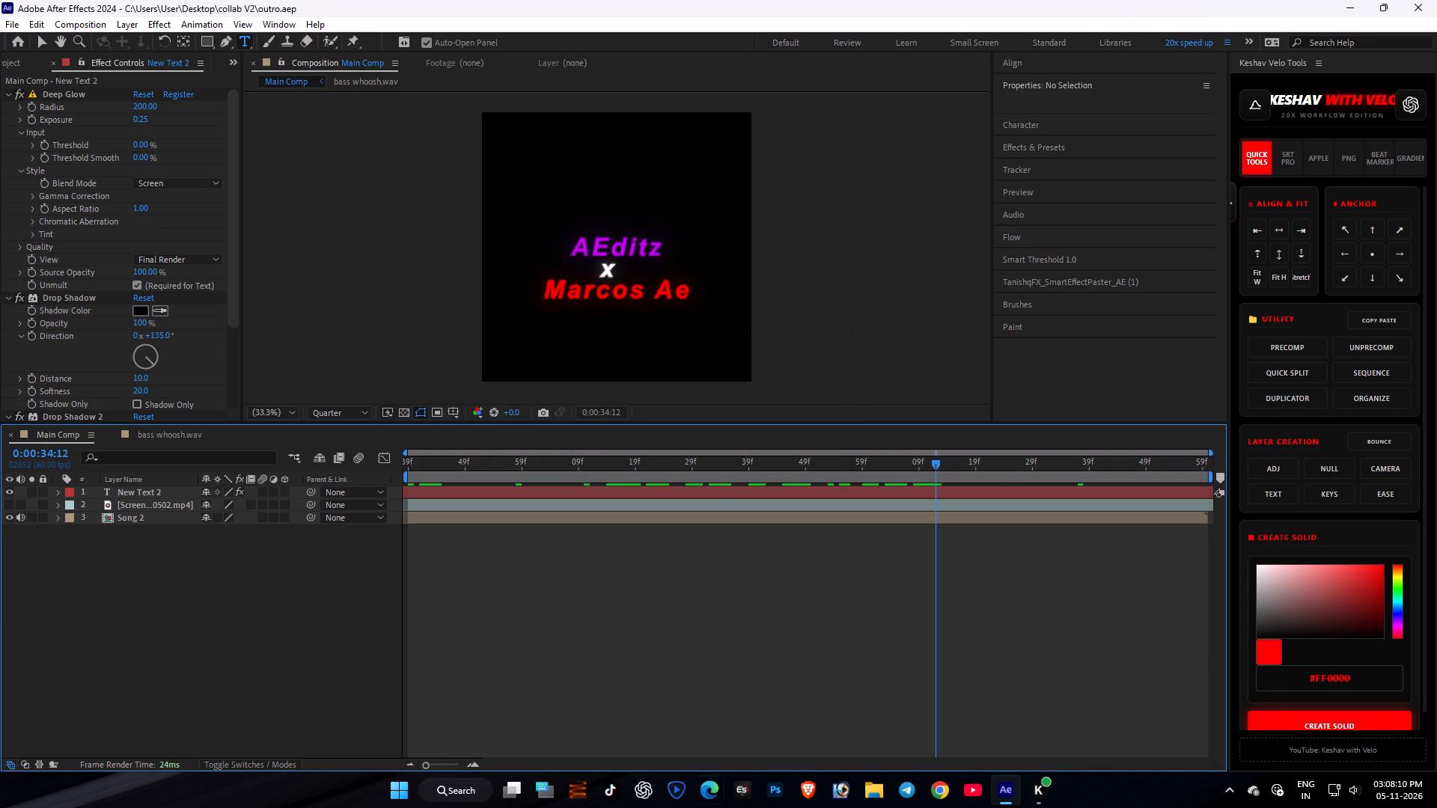